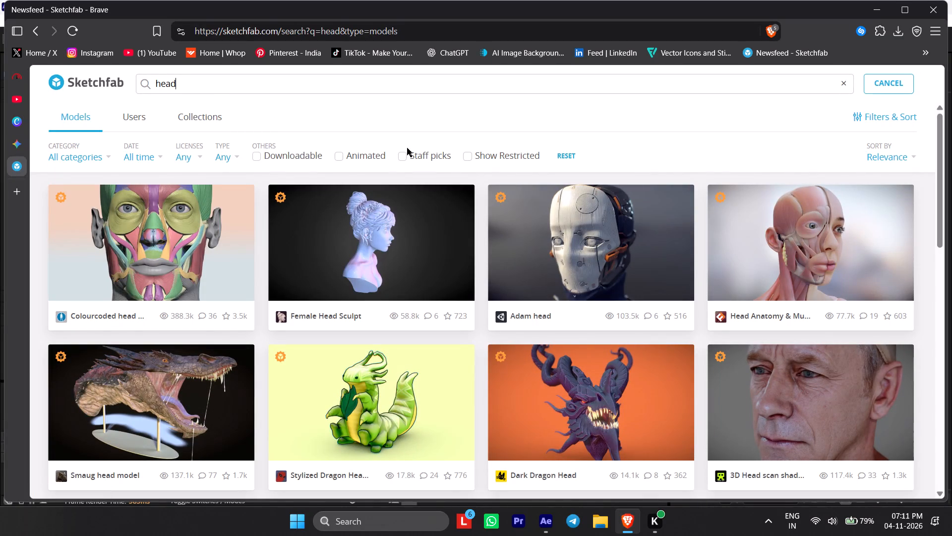
Filter the "head" model search results to downloadable models only.
left_click(262, 154)
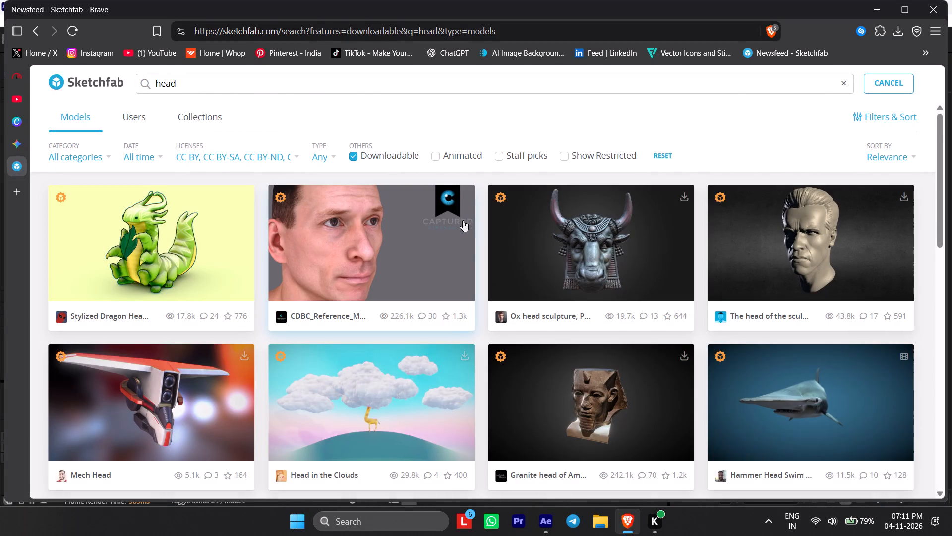
Browse the downloadable head models in the search results for a suitable one.
scroll(421, 244, "down", 4)
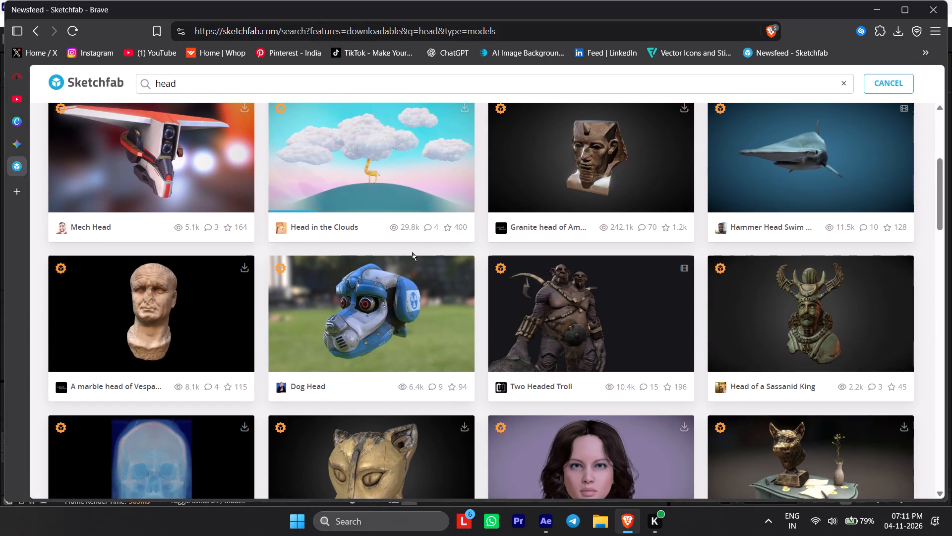
scroll(412, 252, "down", 6)
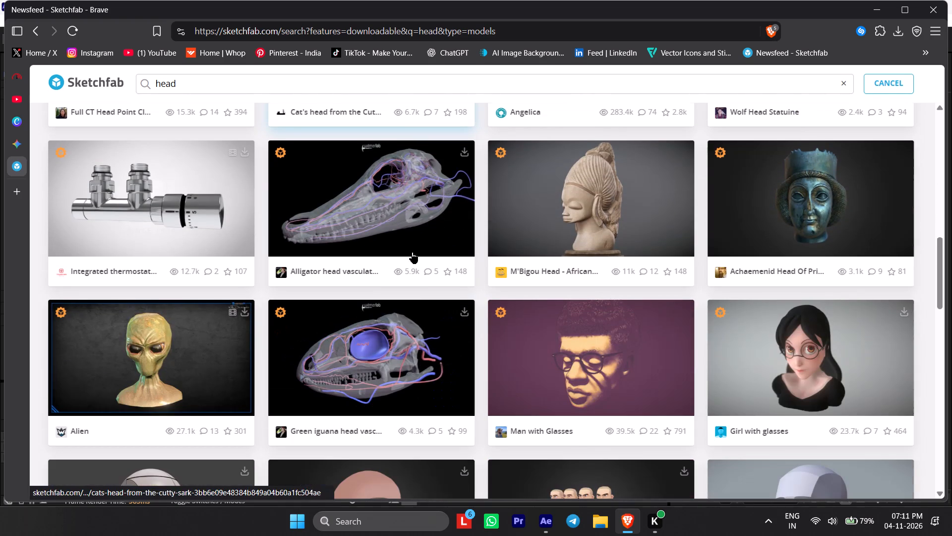
scroll(412, 252, "down", 3)
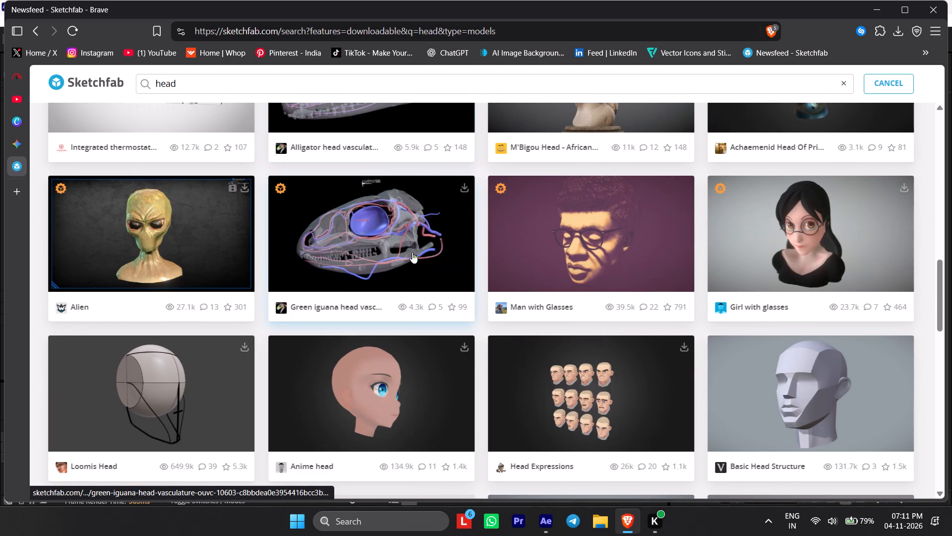
scroll(412, 252, "down", 6)
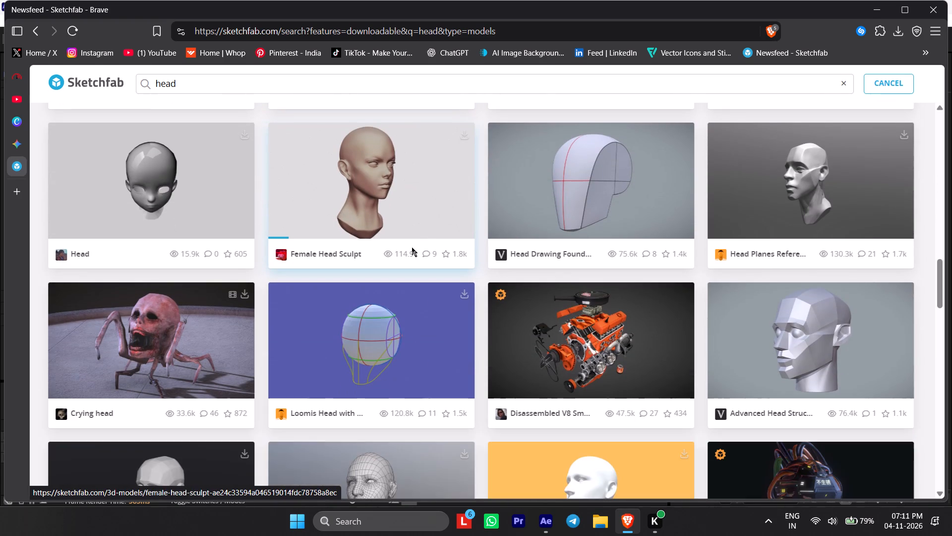
scroll(412, 248, "down", 4)
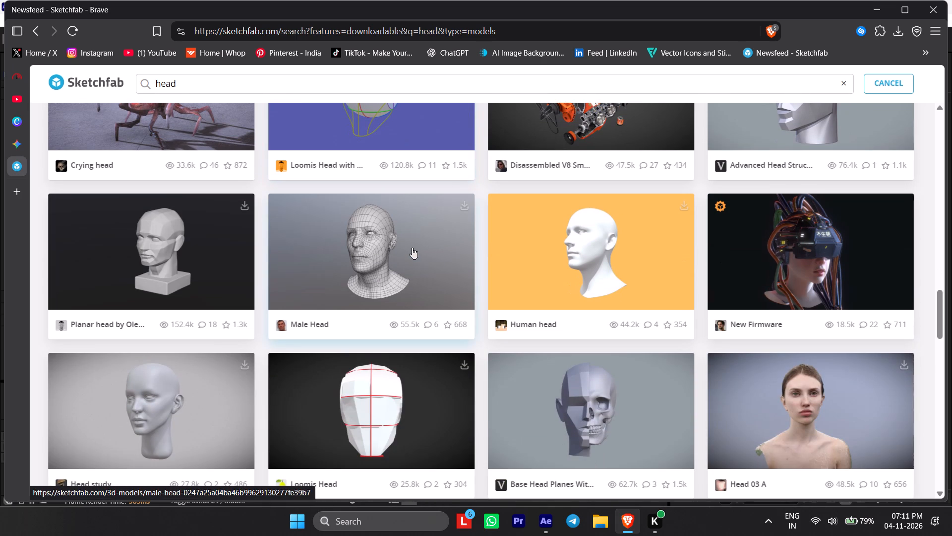
scroll(412, 248, "down", 6)
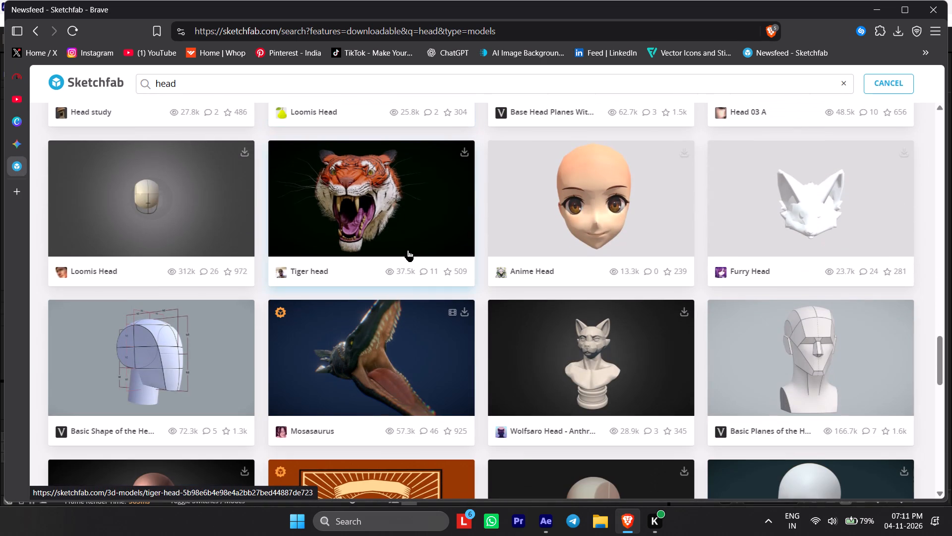
scroll(408, 250, "down", 1)
scroll(595, 409, "down", 2)
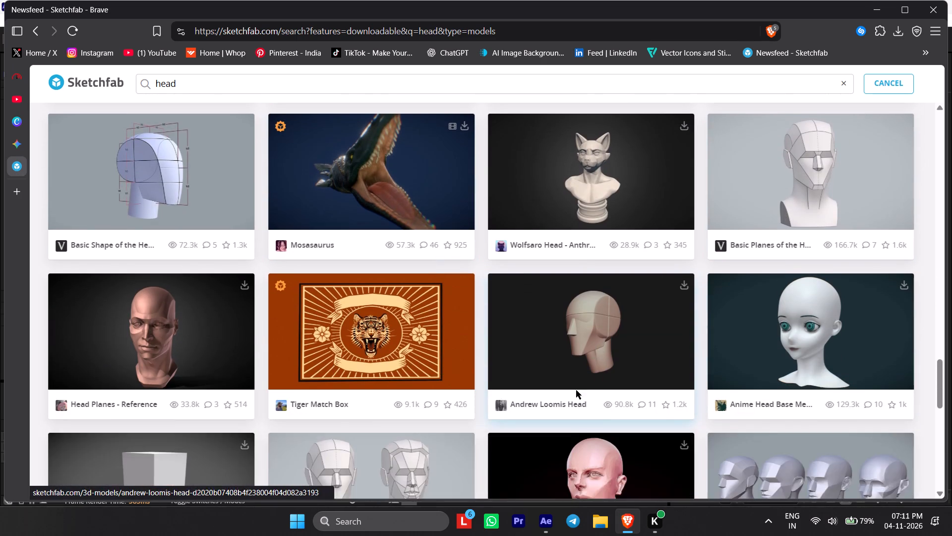
scroll(546, 377, "down", 2)
scroll(228, 360, "down", 3)
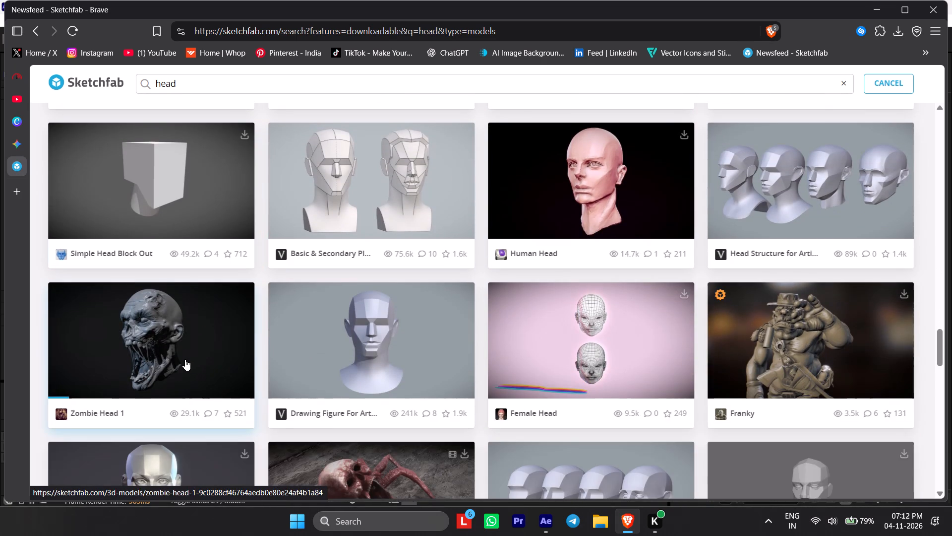
scroll(184, 359, "down", 3)
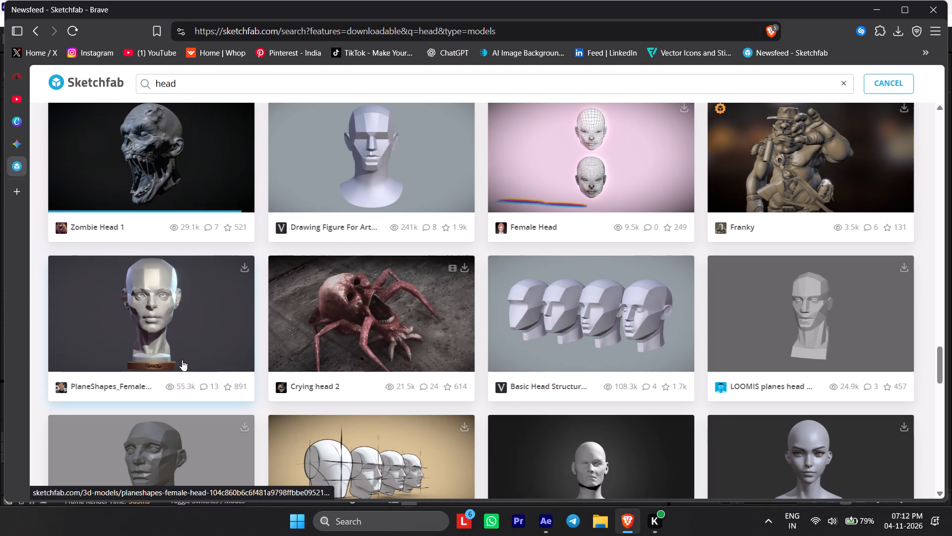
scroll(182, 360, "down", 2)
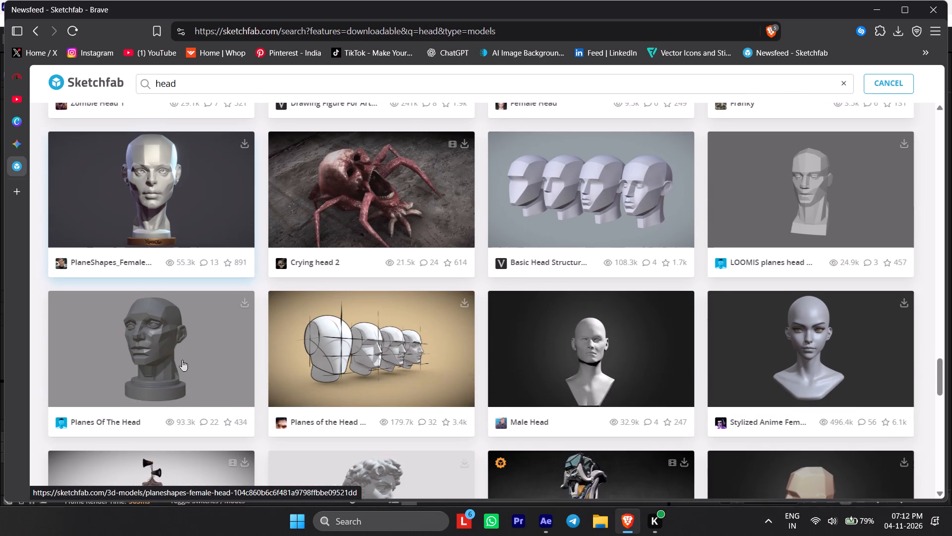
scroll(182, 360, "down", 4)
scroll(182, 359, "up", 3)
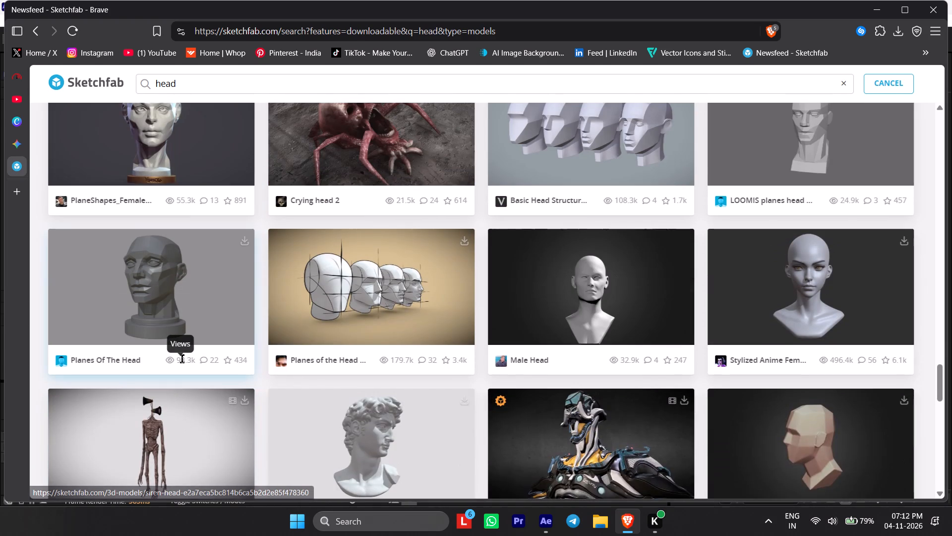
scroll(182, 359, "down", 6)
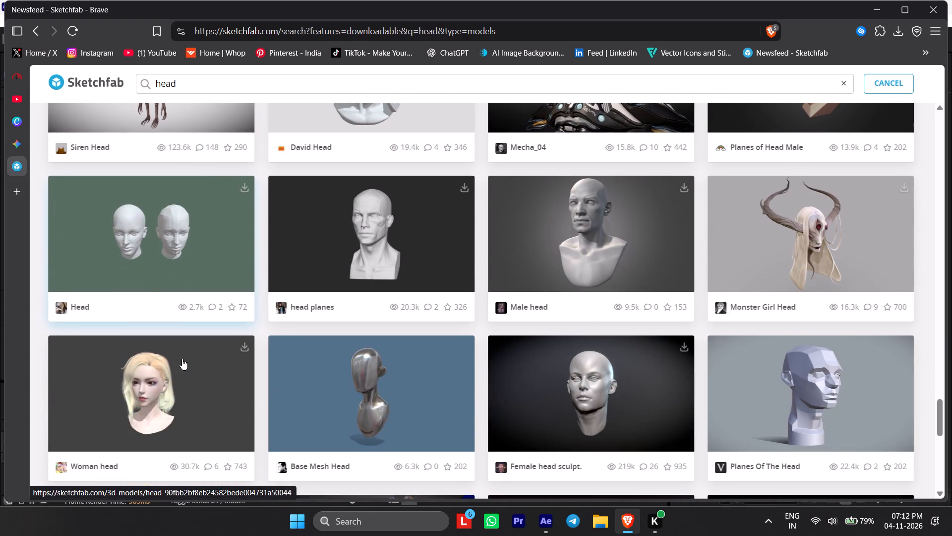
scroll(182, 359, "down", 4)
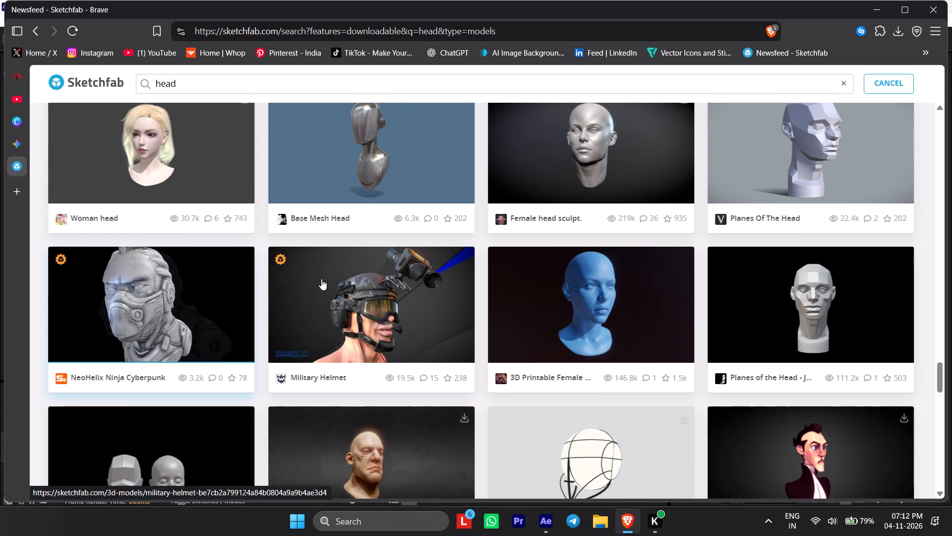
scroll(392, 318, "down", 3)
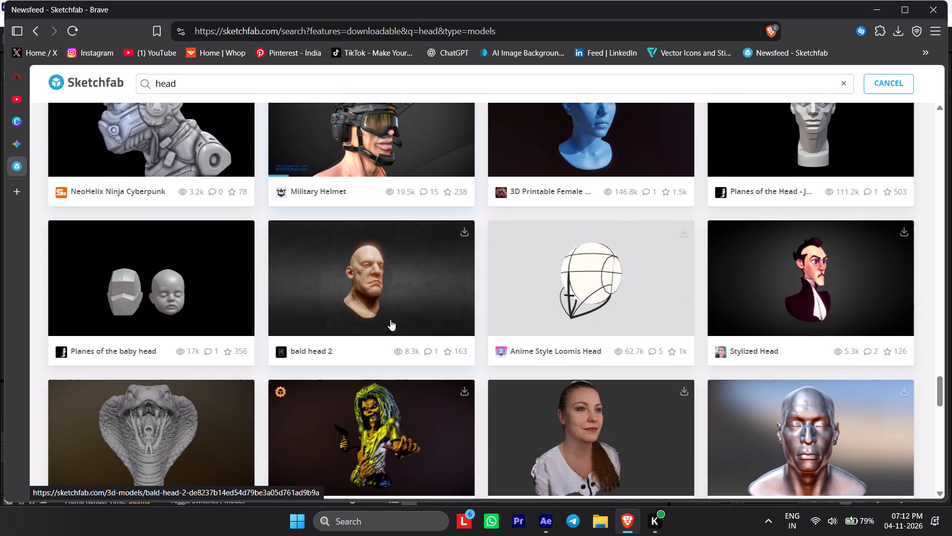
scroll(397, 334, "up", 2)
scroll(391, 348, "down", 4)
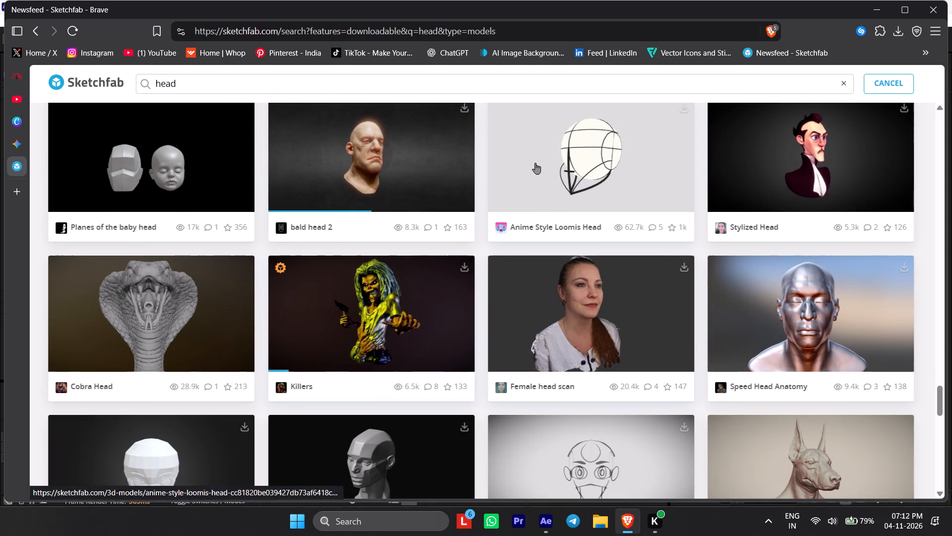
scroll(535, 155, "down", 7)
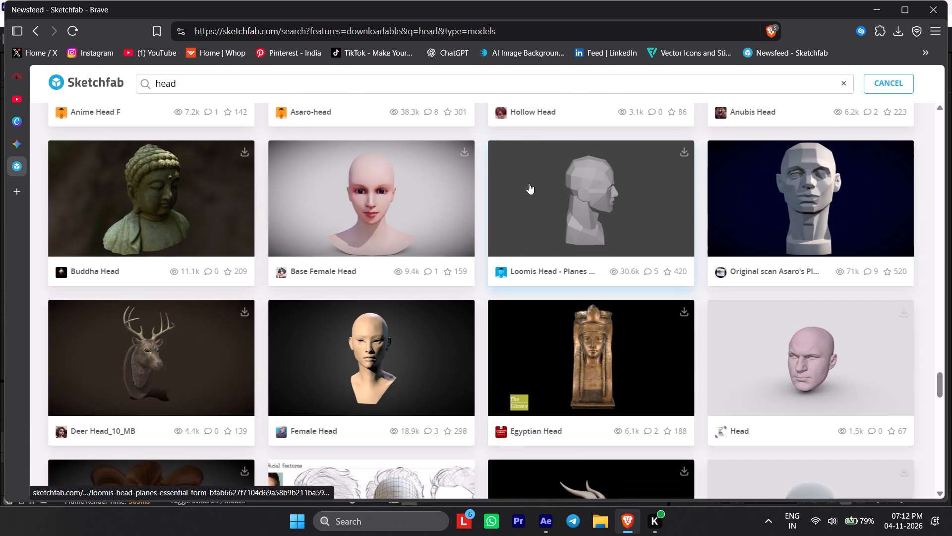
scroll(529, 183, "down", 4)
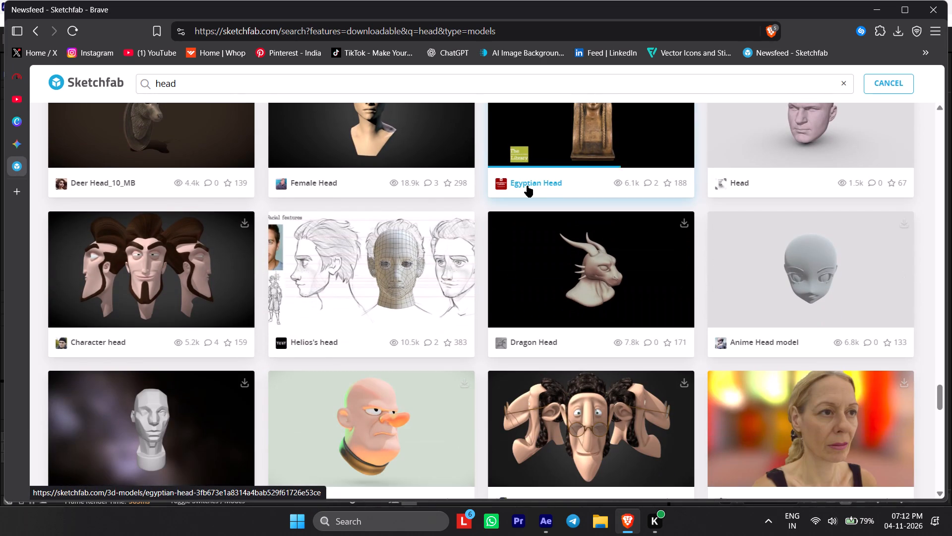
scroll(527, 186, "down", 4)
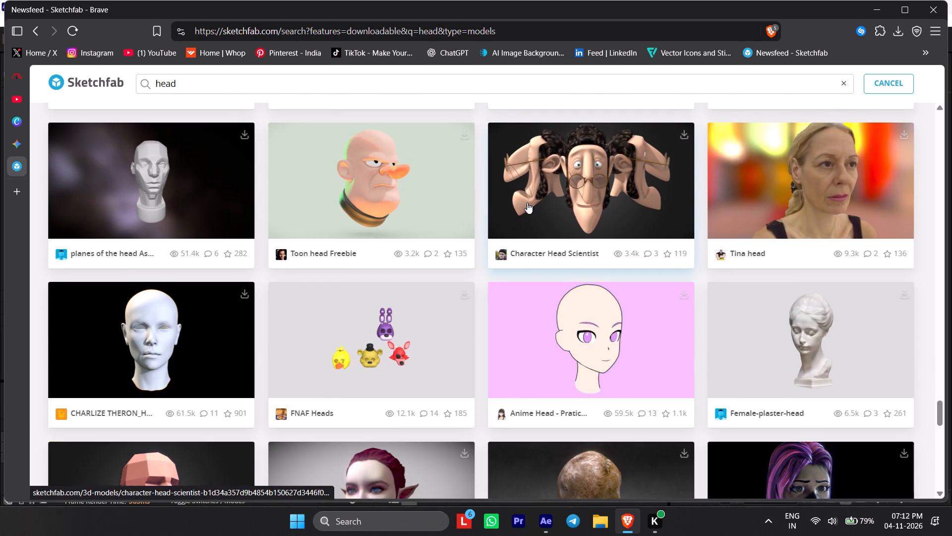
scroll(527, 202, "down", 5)
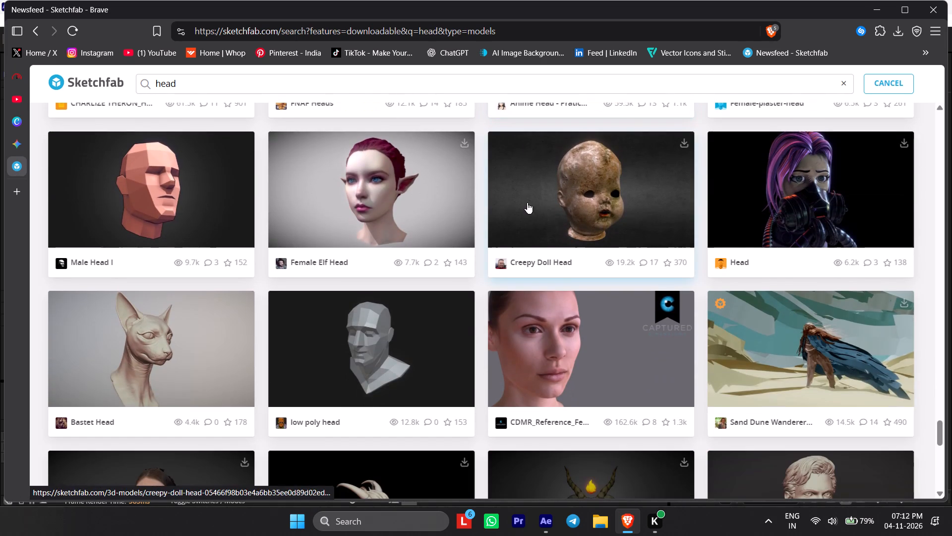
scroll(527, 202, "down", 5)
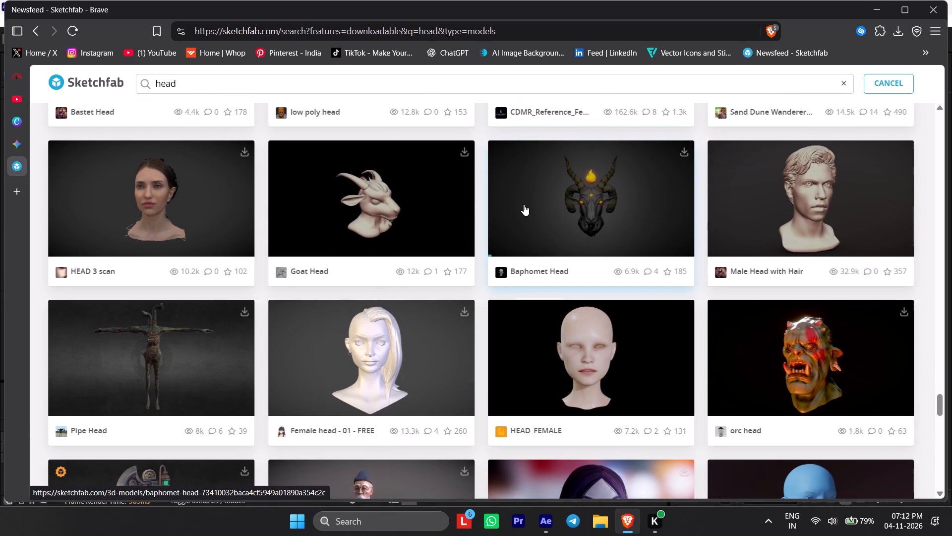
scroll(524, 204, "down", 3)
scroll(524, 204, "up", 4)
scroll(523, 204, "down", 4)
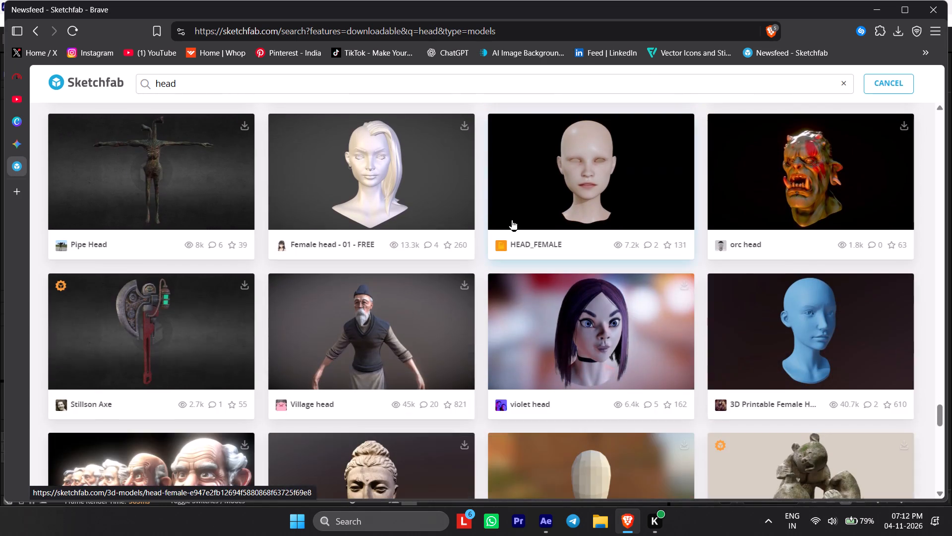
scroll(507, 221, "down", 6)
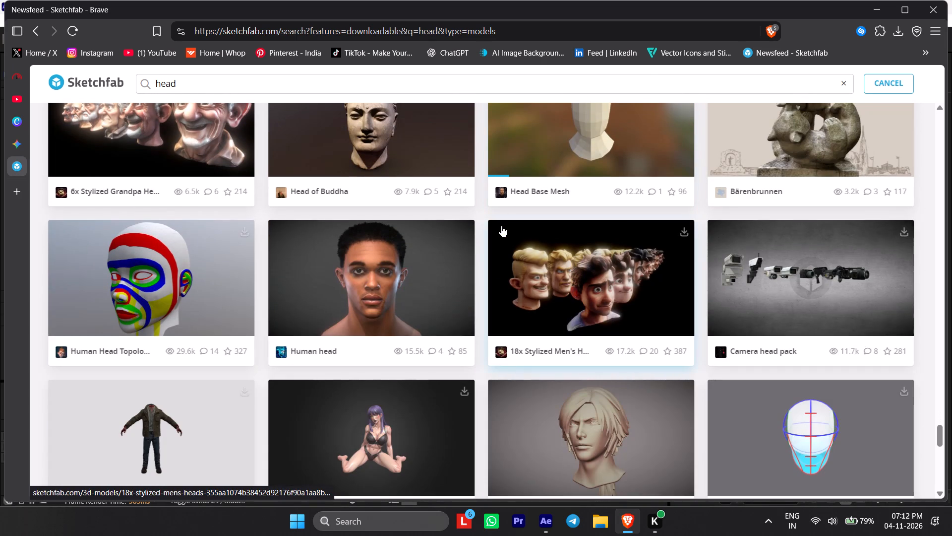
scroll(501, 226, "down", 2)
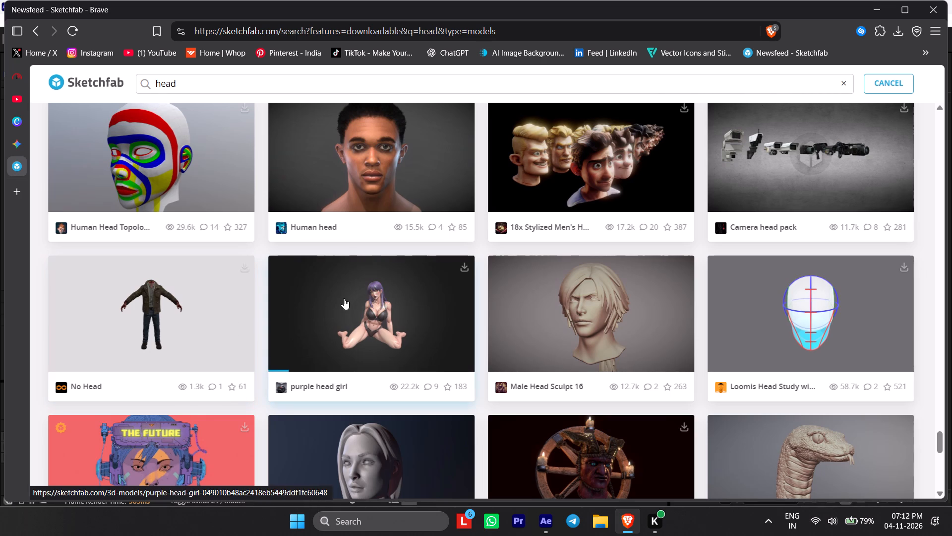
scroll(346, 298, "down", 1)
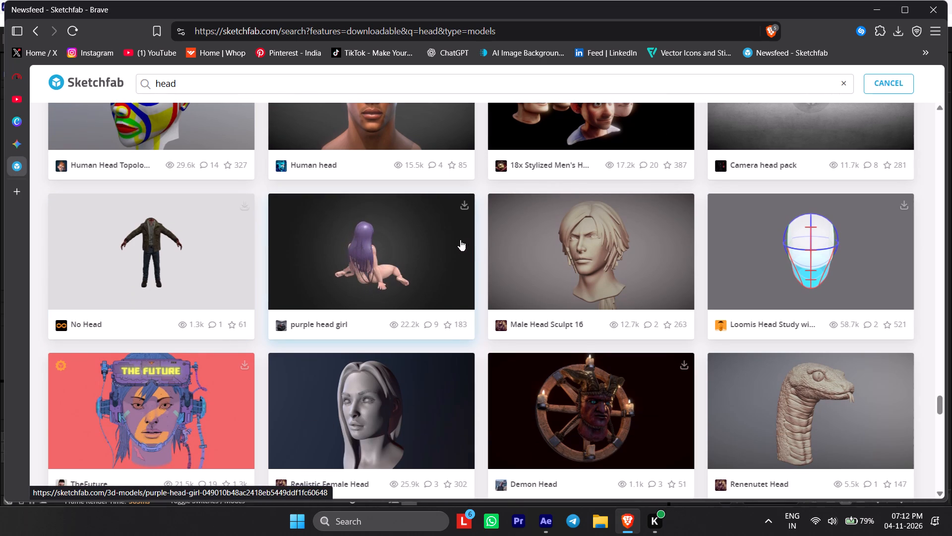
Open the purple head girl model, review its download details and suggested models, and return to the search results.
left_click(420, 245)
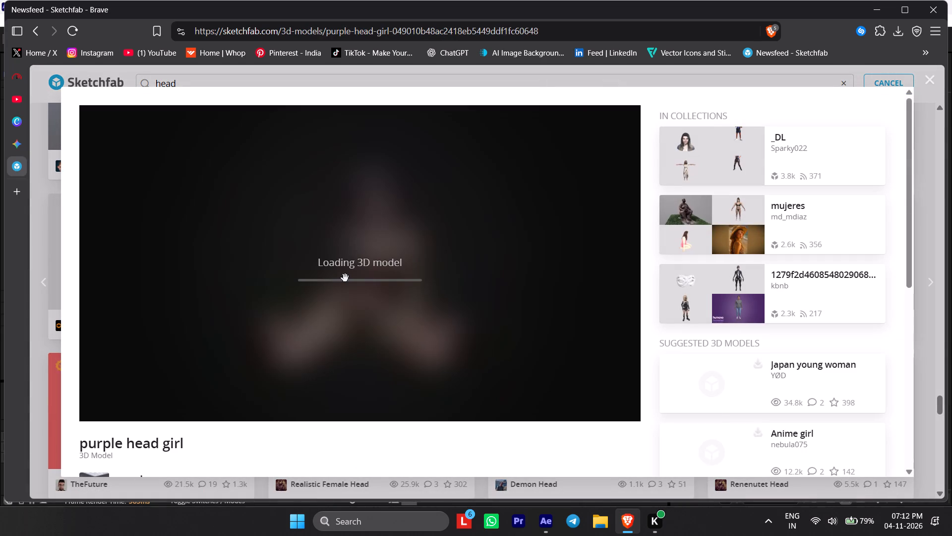
scroll(416, 256, "down", 2)
scroll(875, 284, "down", 3)
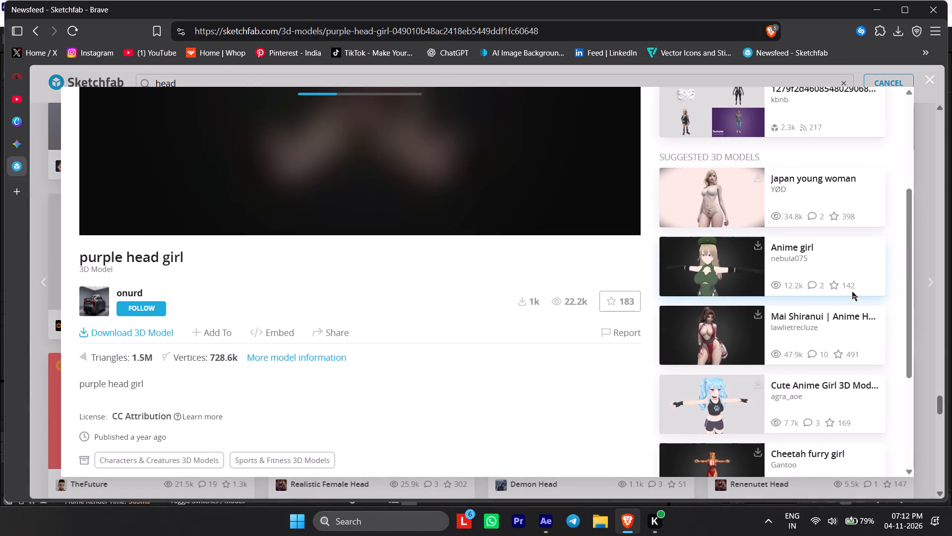
left_click_drag(719, 299, 717, 292)
Continue examining further downloadable head models in the search results for a suitable candidate.
scroll(436, 314, "down", 5)
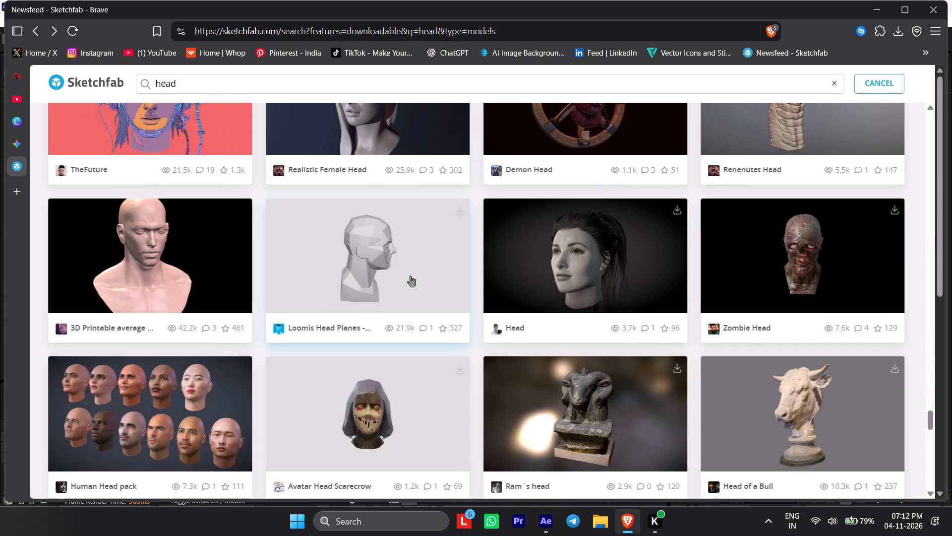
scroll(410, 274, "down", 7)
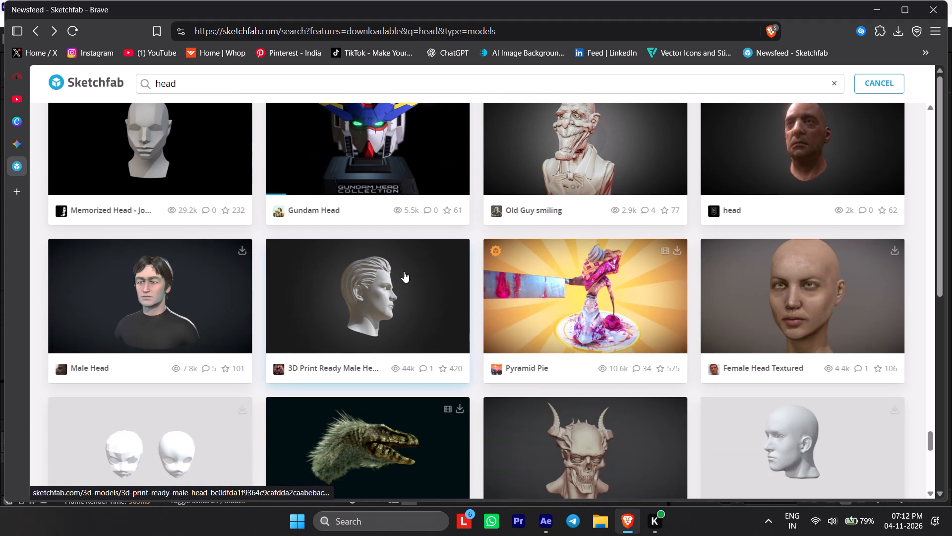
scroll(146, 297, "down", 1)
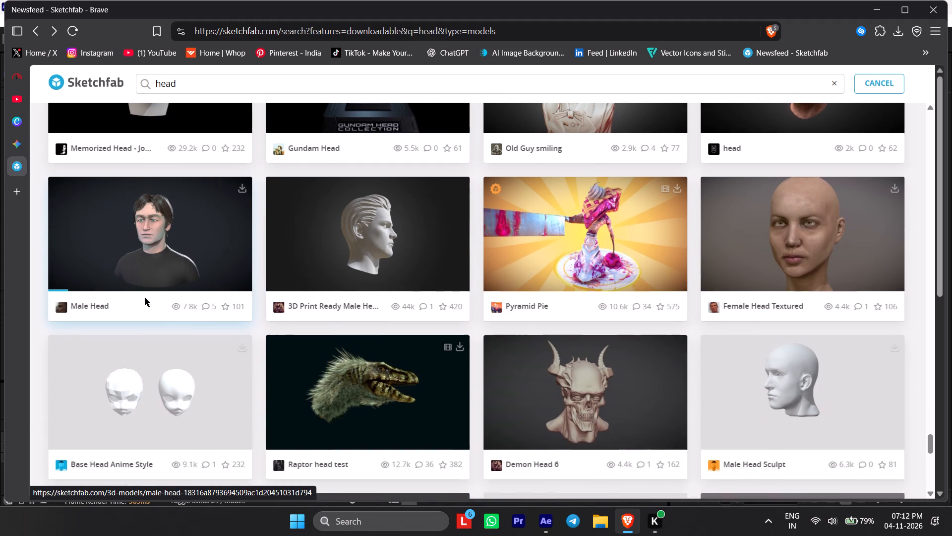
scroll(145, 299, "down", 9)
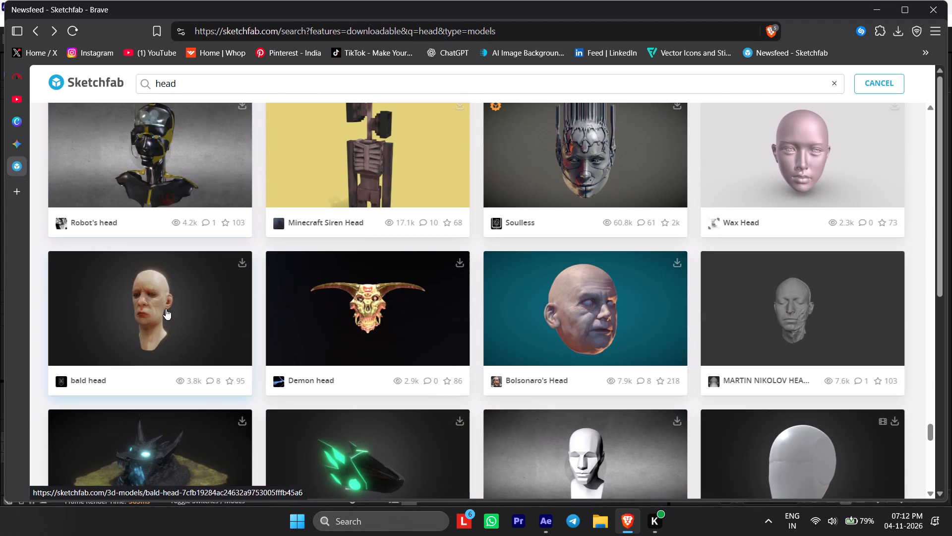
scroll(164, 309, "down", 1)
scroll(164, 305, "up", 3)
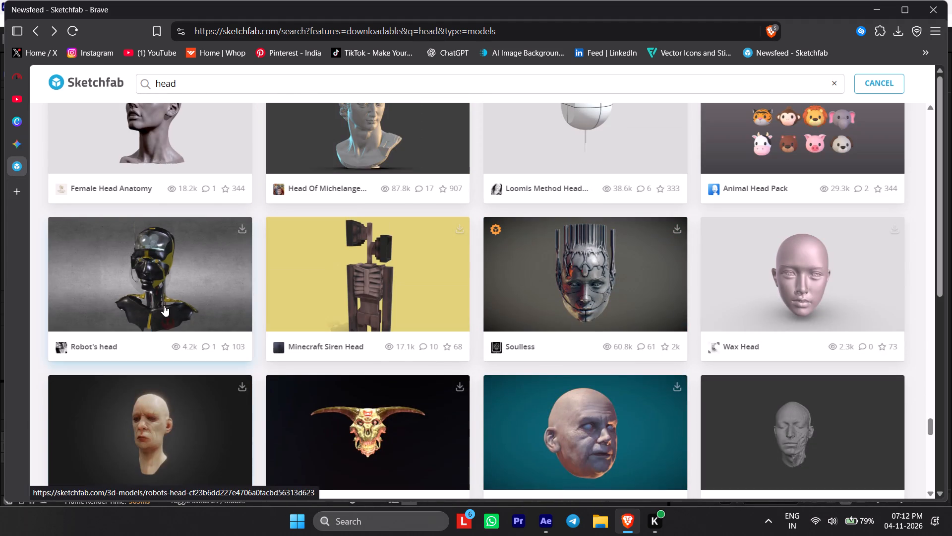
scroll(158, 304, "down", 8)
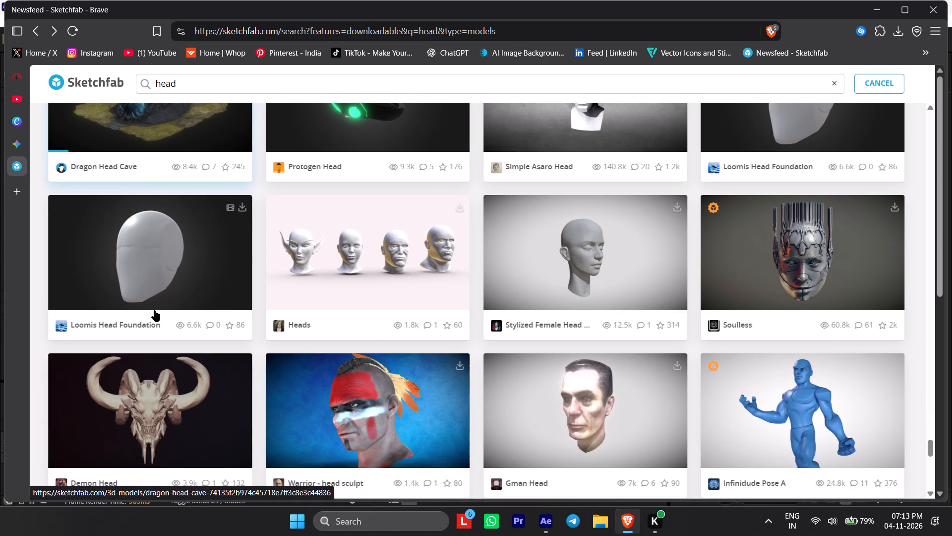
scroll(155, 305, "down", 6)
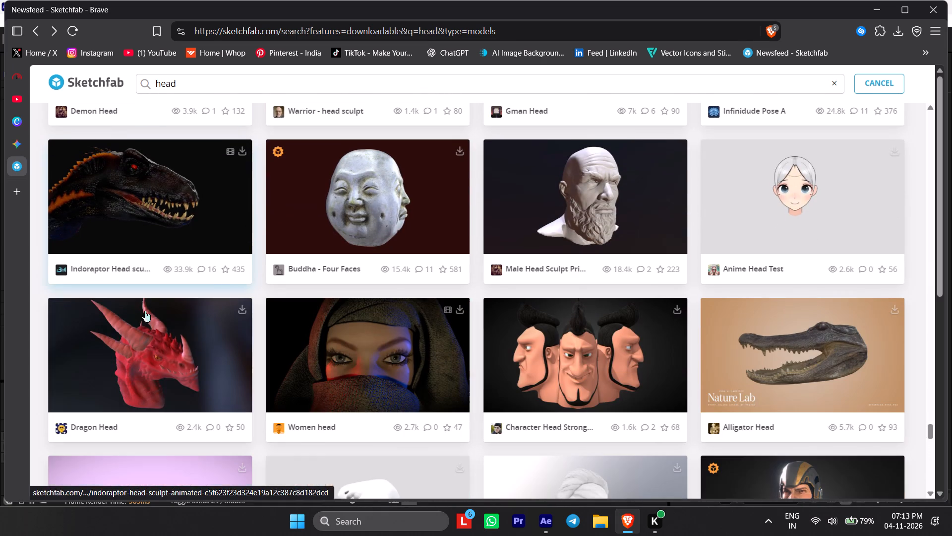
Replace the search term with "skelton" and search the downloadable models.
left_click_drag(264, 74, 158, 80)
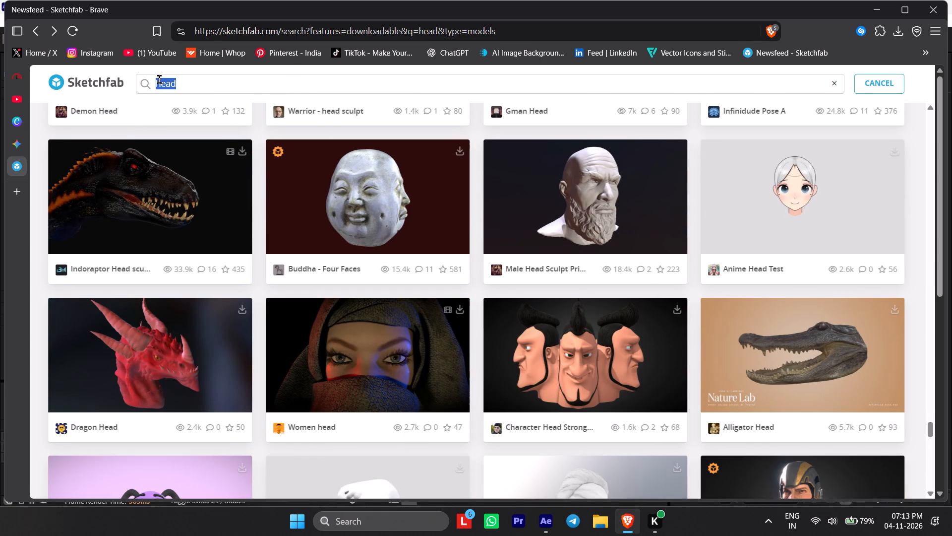
type("skelton")
key("Return")
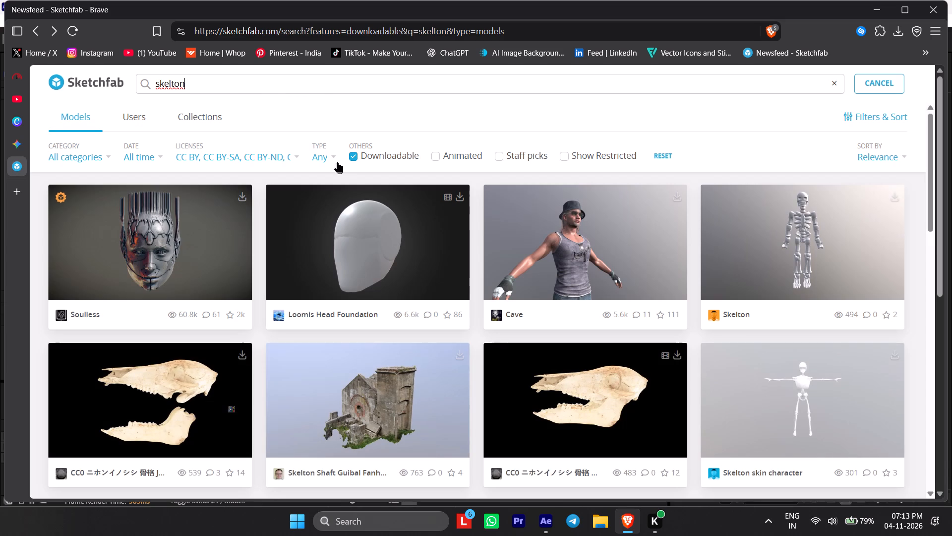
Refine the model search to "head skelton".
left_click(158, 80)
key("Left")
type("hed")
key("BackSpace")
type("ad")
key("space")
key("Return")
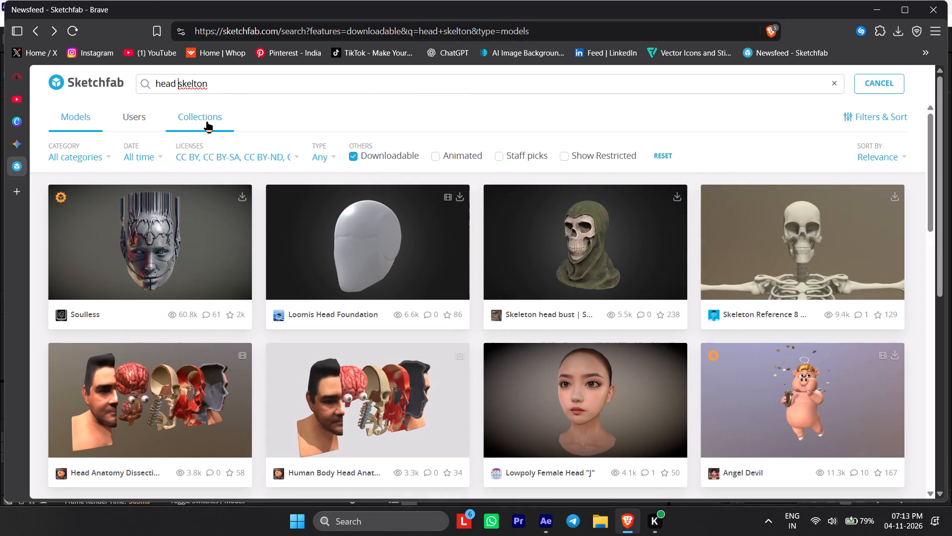
Browse the "head skelton" search results for a suitable downloadable skull or head model.
scroll(440, 221, "down", 5)
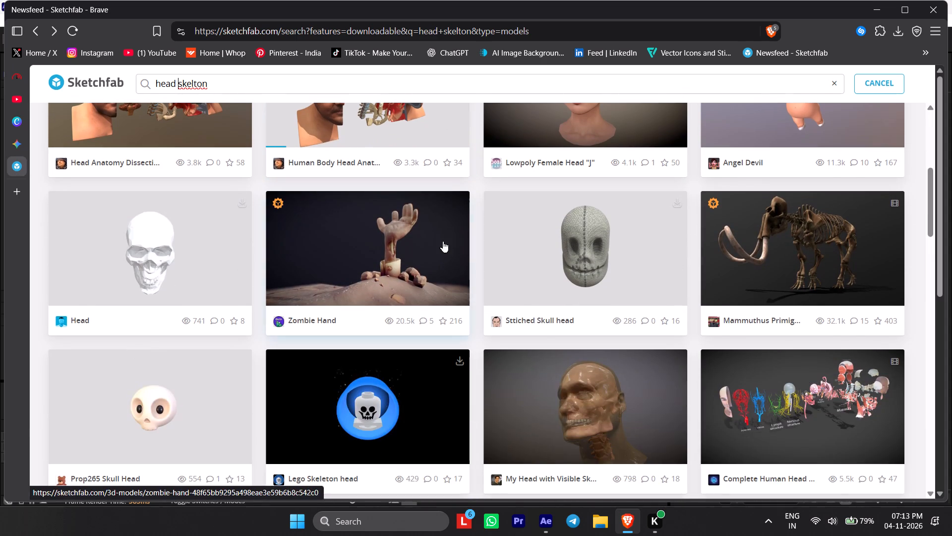
scroll(443, 241, "down", 3)
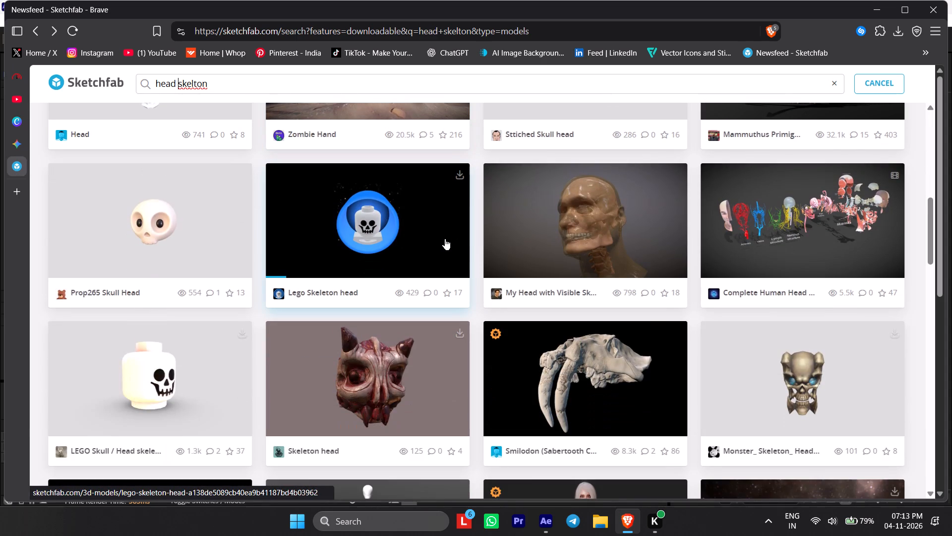
scroll(445, 238, "up", 12)
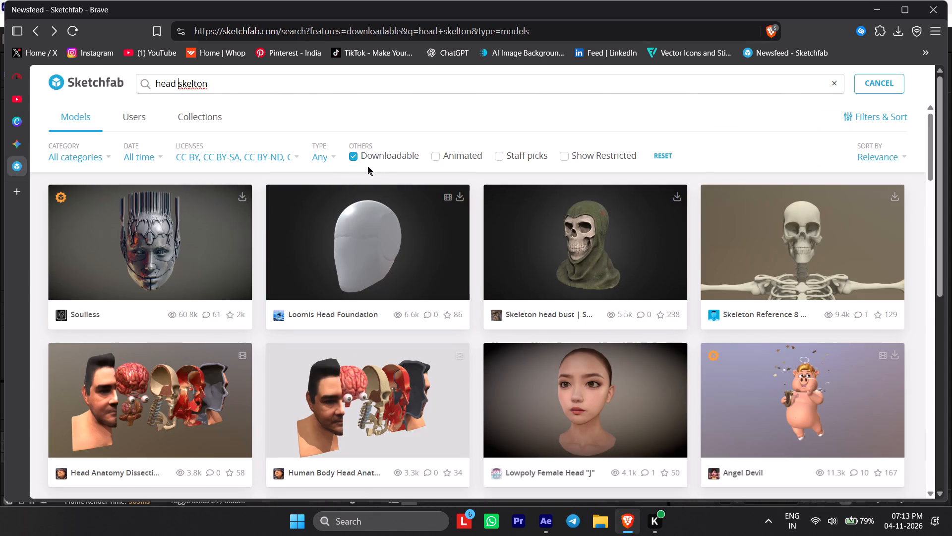
scroll(366, 178, "down", 6)
scroll(376, 270, "down", 4)
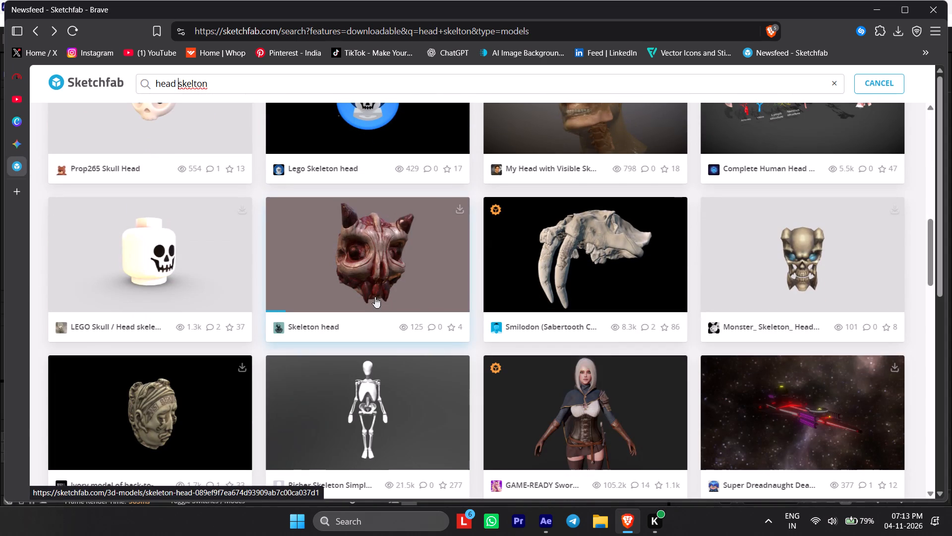
scroll(375, 297, "down", 6)
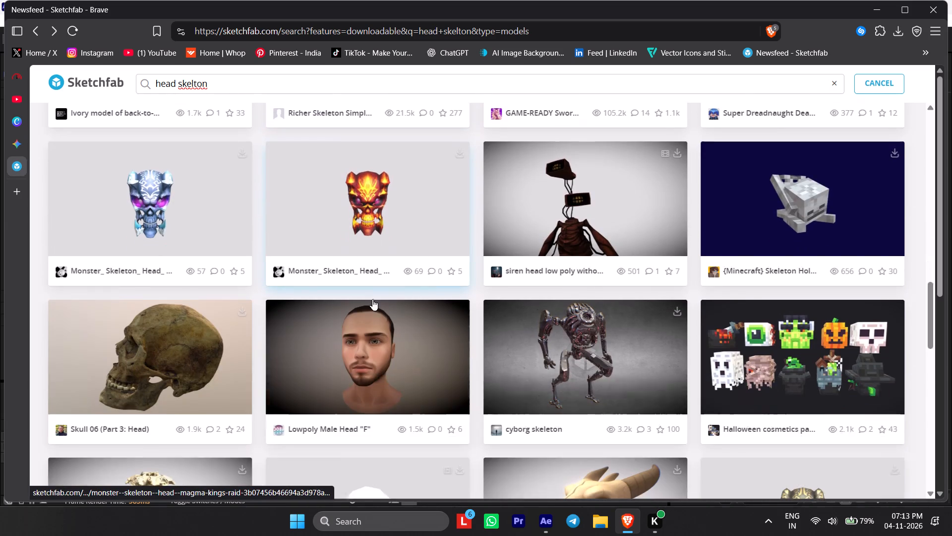
scroll(372, 299, "down", 9)
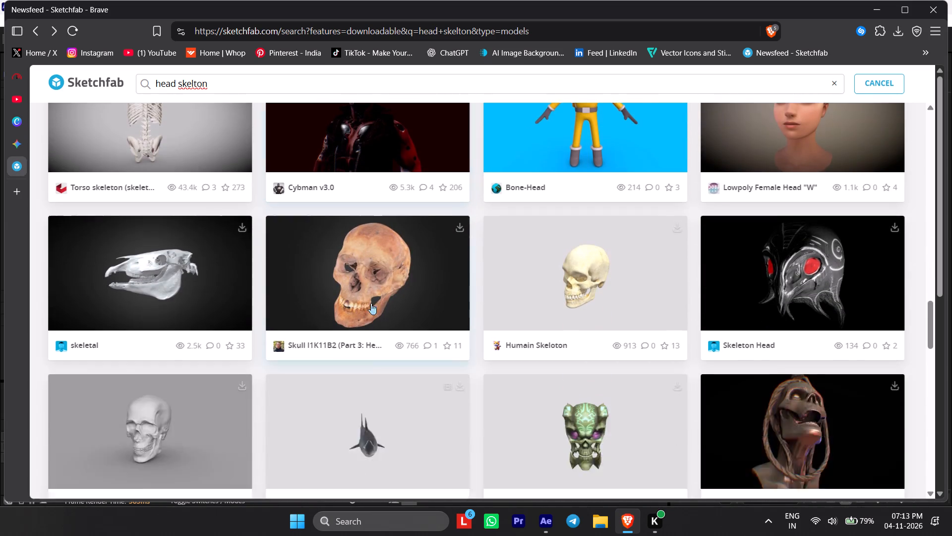
scroll(371, 303, "down", 9)
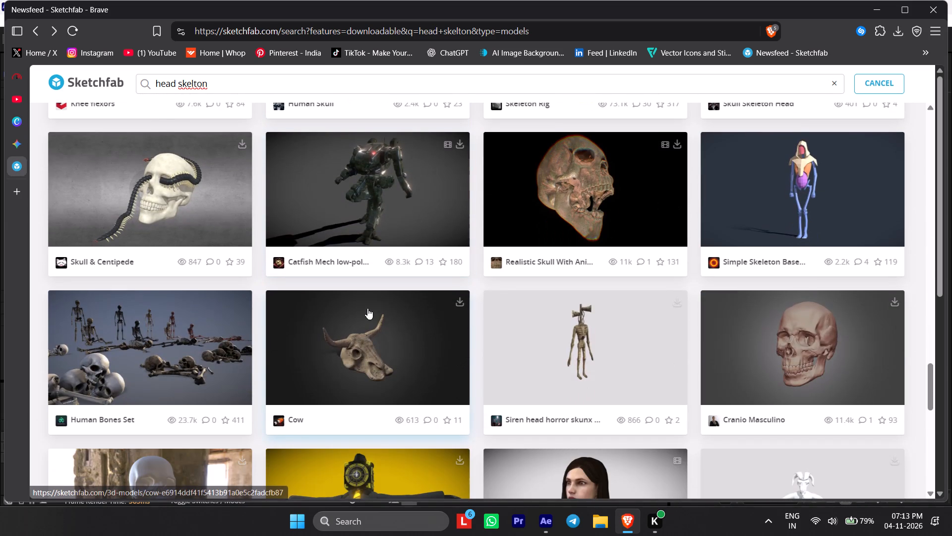
scroll(367, 308, "down", 2)
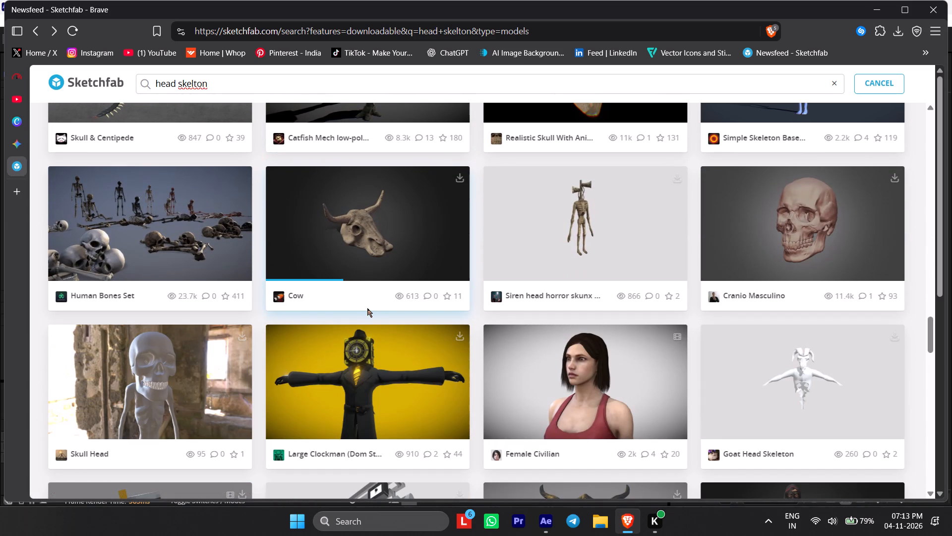
scroll(367, 308, "down", 2)
Open the Female Civilian model, inspect it from several angles in the 3D viewer, and return to the search results.
left_click(604, 279)
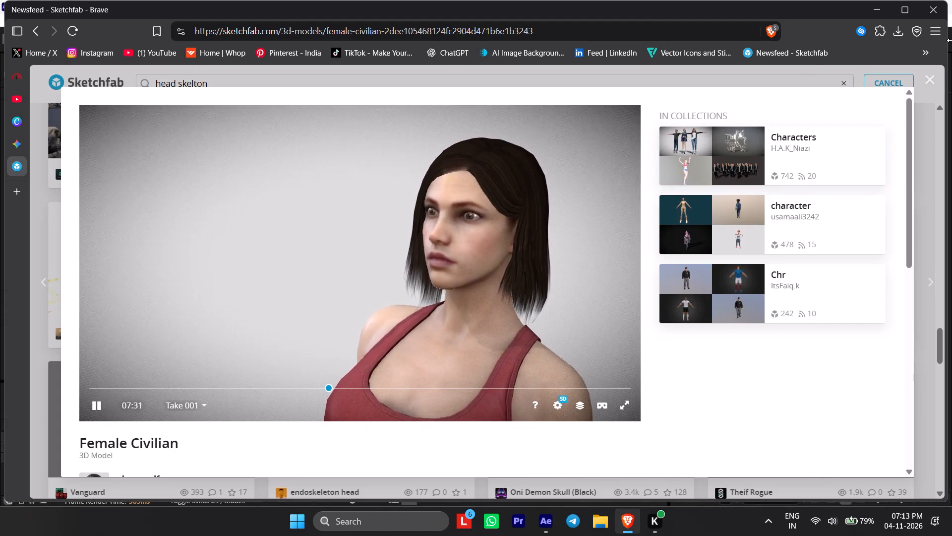
left_click_drag(345, 393, 307, 406)
left_click_drag(374, 400, 449, 399)
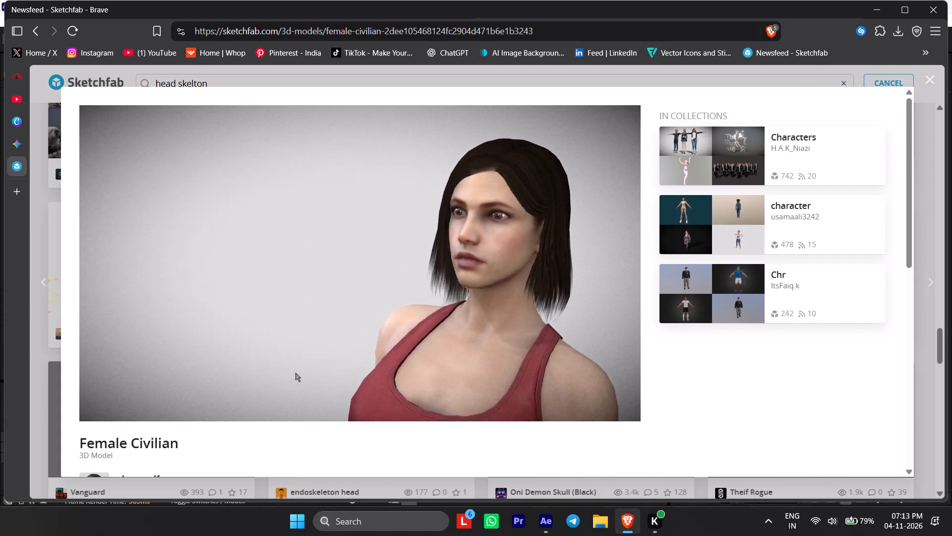
left_click_drag(540, 309, 544, 284)
left_click_drag(537, 298, 457, 247)
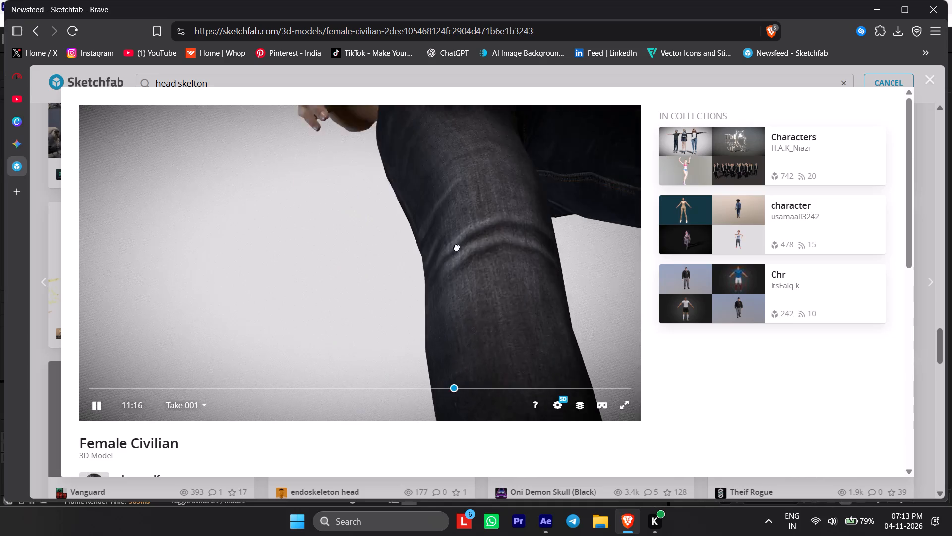
left_click_drag(457, 247, 437, 302)
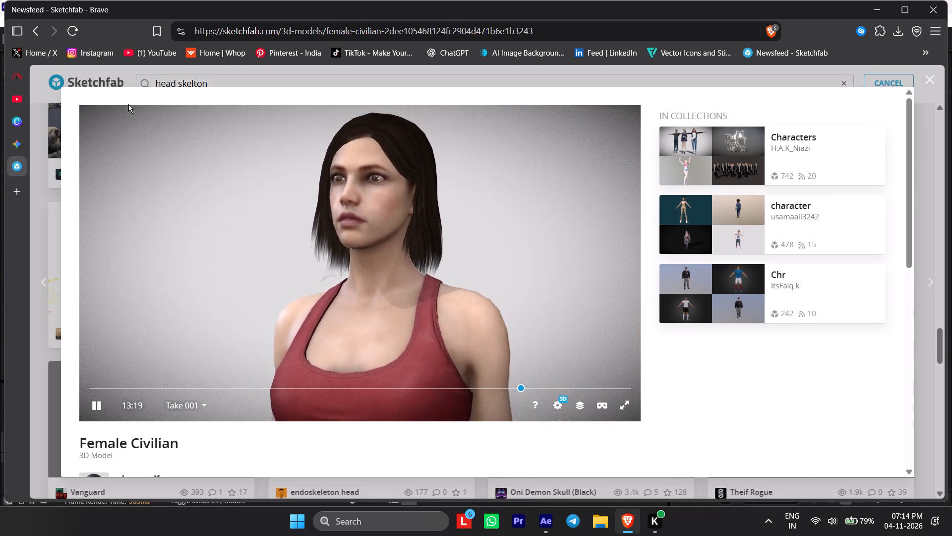
left_click(930, 88)
left_click(931, 80)
scroll(818, 327, "down", 3)
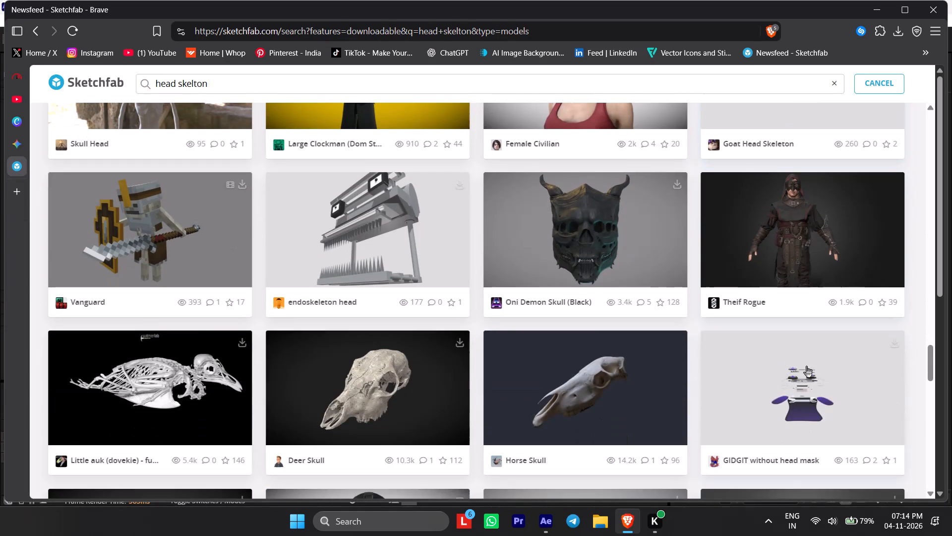
scroll(657, 400, "down", 4)
scroll(461, 390, "down", 2)
scroll(160, 344, "down", 2)
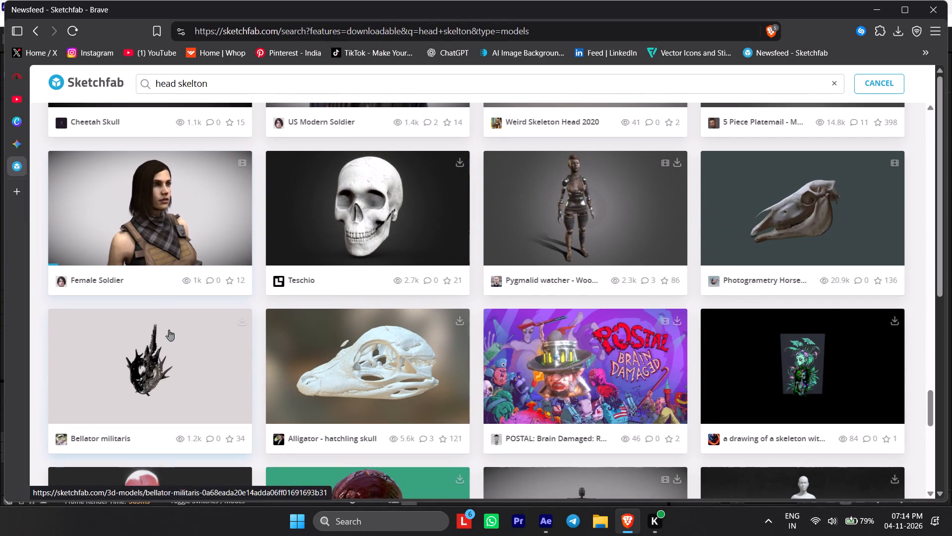
scroll(351, 240, "down", 1)
scroll(310, 245, "down", 2)
scroll(349, 262, "down", 2)
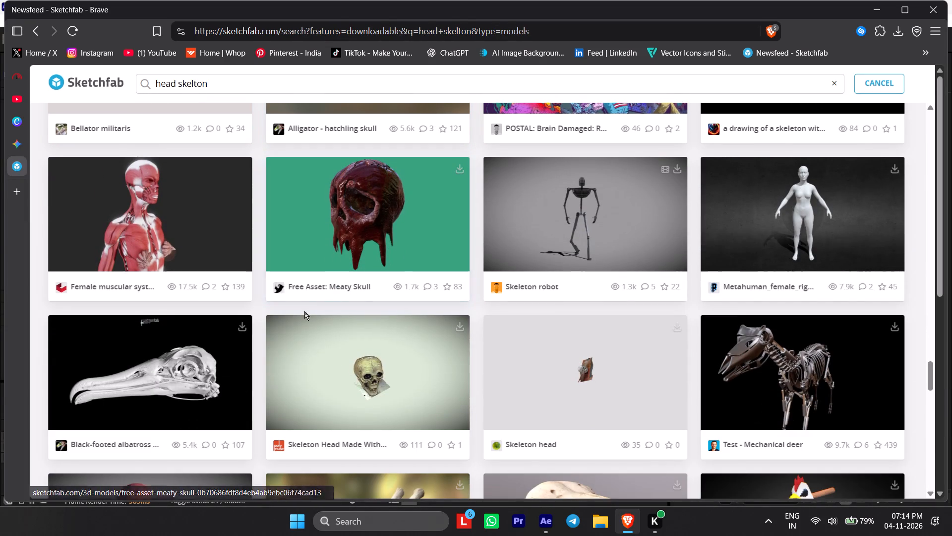
scroll(301, 345, "down", 2)
scroll(266, 421, "down", 2)
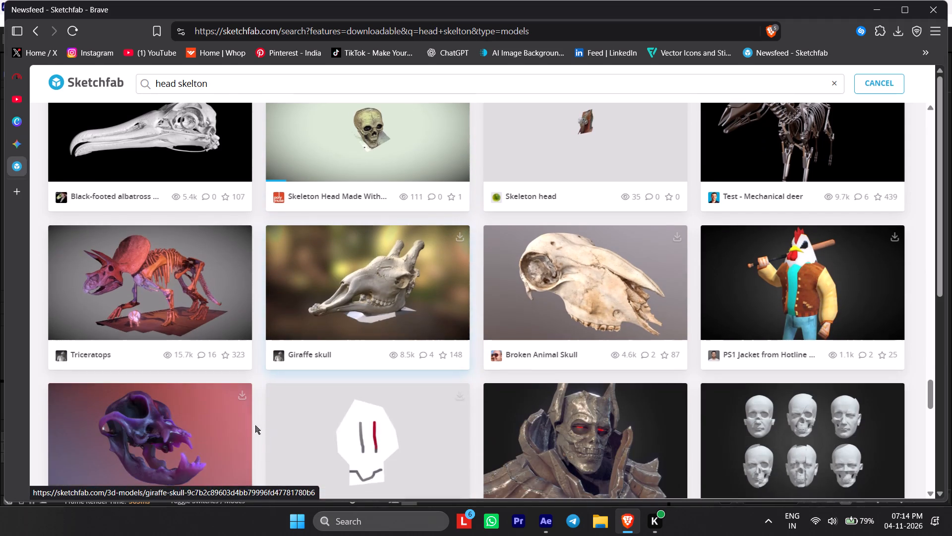
scroll(267, 392, "down", 2)
scroll(324, 343, "down", 6)
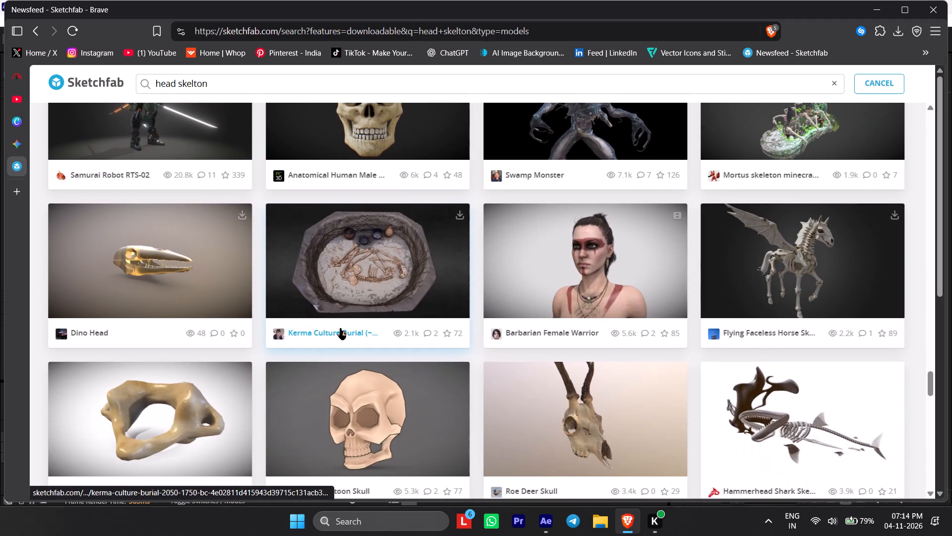
scroll(340, 328, "down", 10)
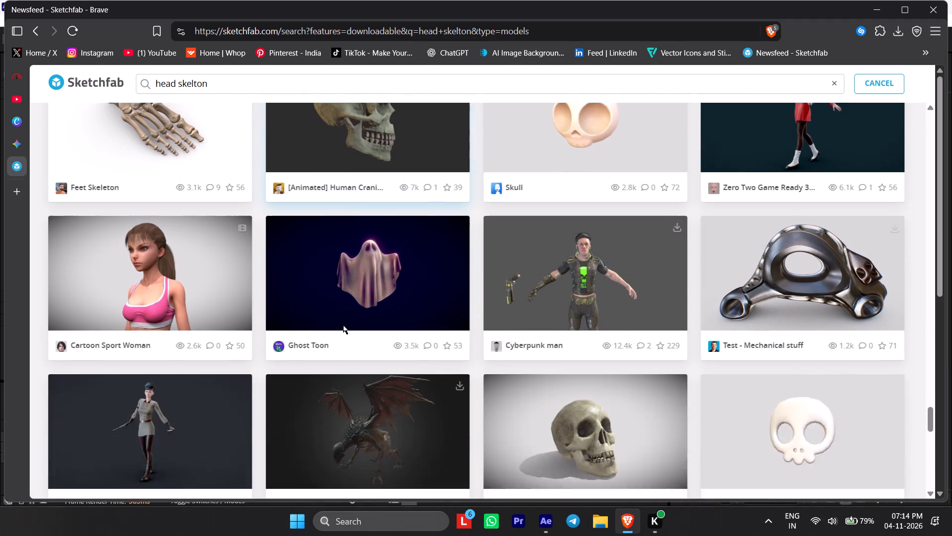
scroll(343, 325, "down", 8)
scroll(93, 390, "down", 3)
scroll(307, 345, "down", 3)
scroll(404, 312, "down", 1)
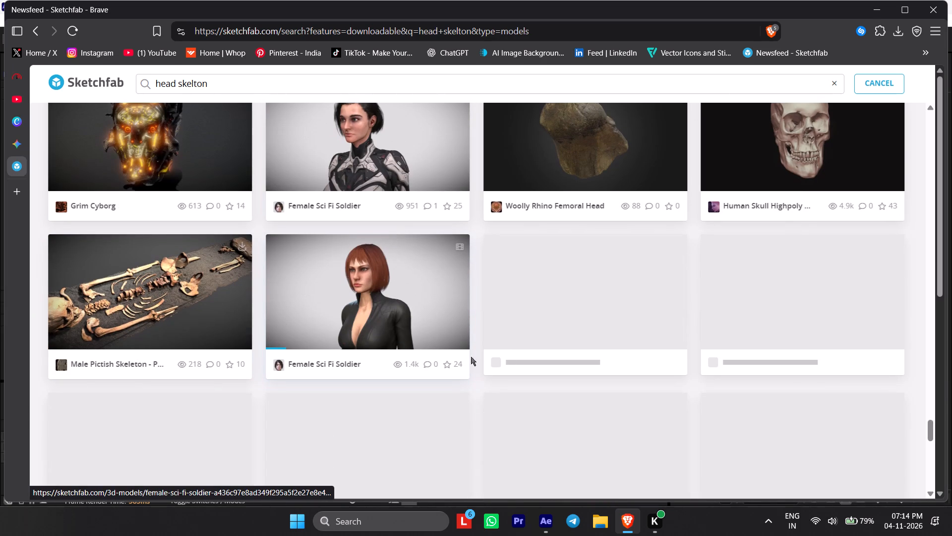
scroll(533, 407, "down", 4)
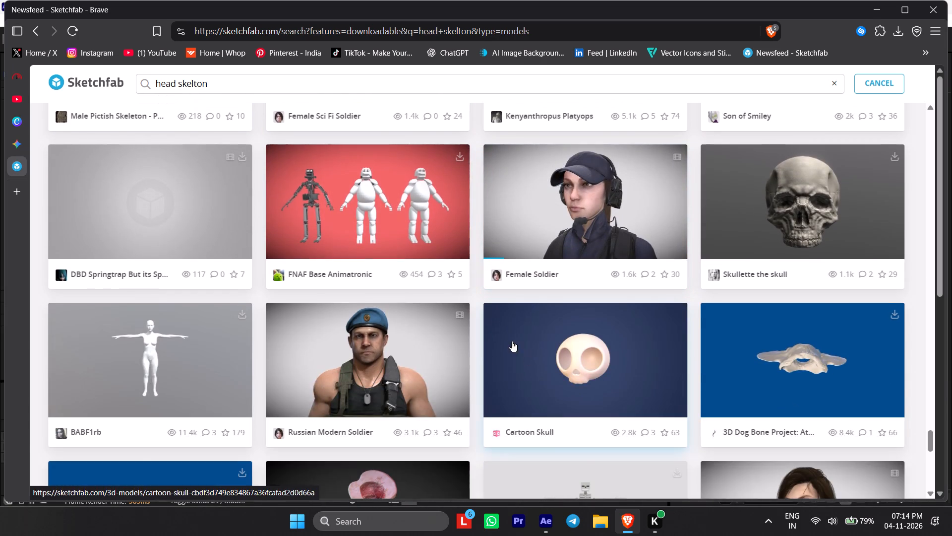
scroll(478, 362, "down", 5)
scroll(510, 331, "down", 2)
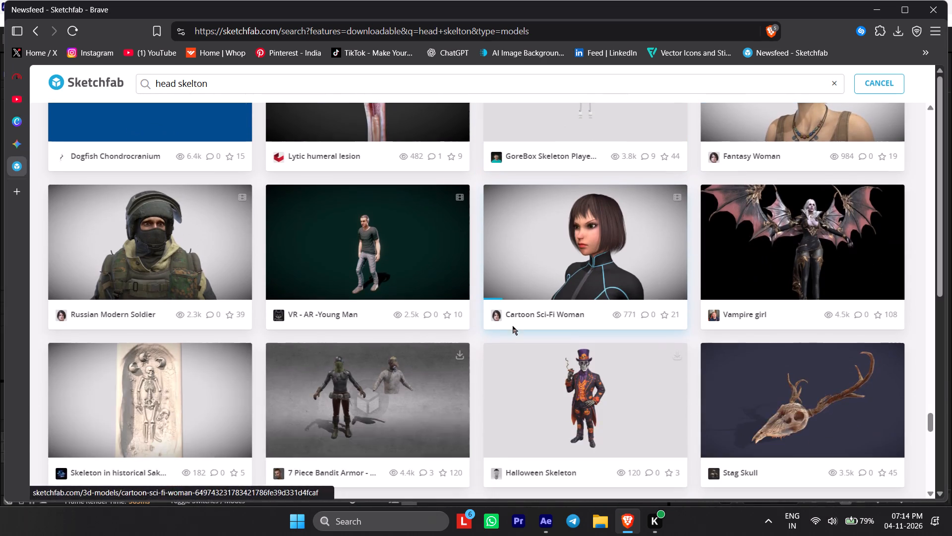
scroll(513, 326, "down", 10)
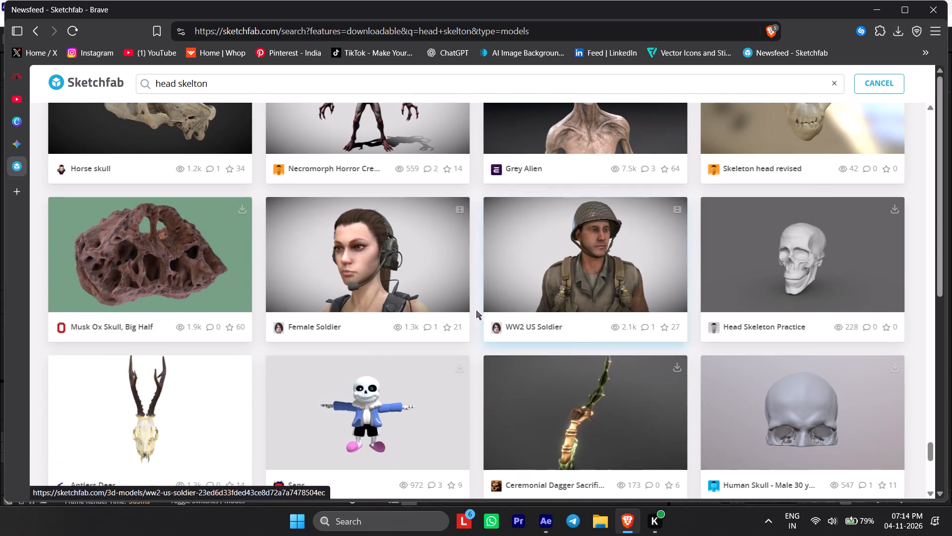
scroll(517, 344, "down", 2)
scroll(436, 378, "down", 4)
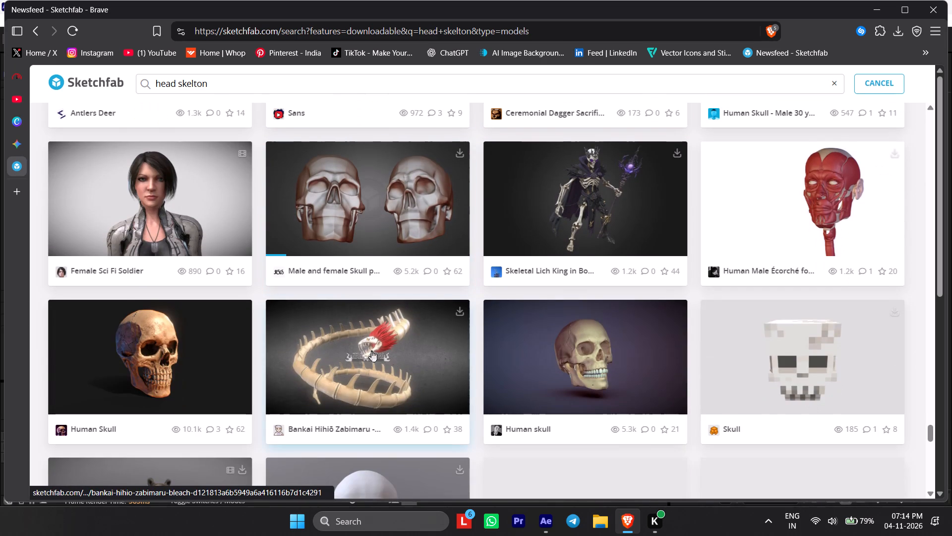
scroll(371, 350, "down", 3)
scroll(371, 350, "up", 4)
scroll(371, 350, "down", 1)
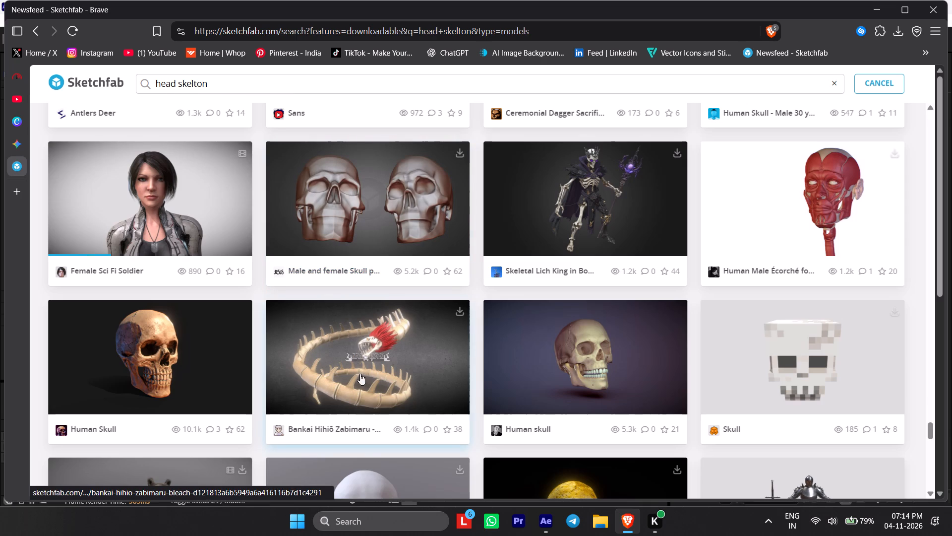
scroll(772, 410, "down", 2)
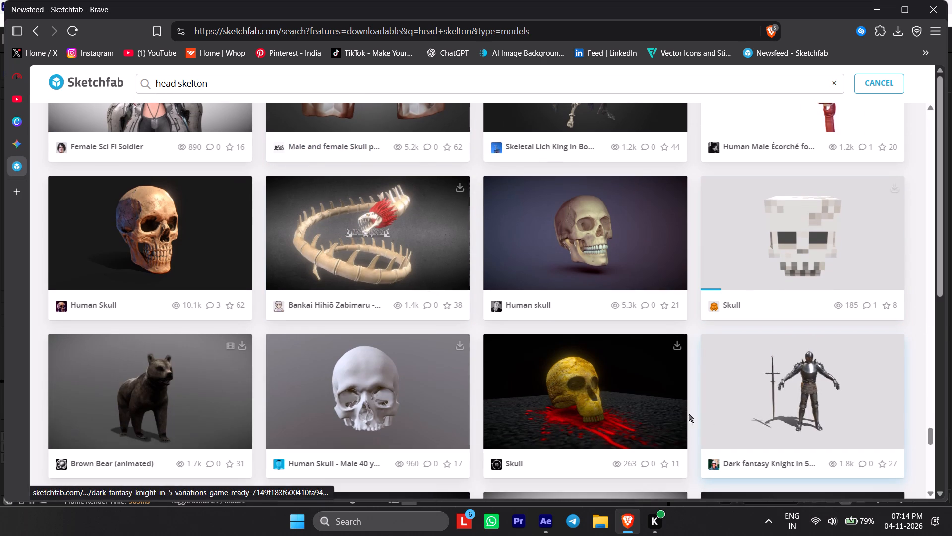
scroll(223, 437, "up", 2)
scroll(203, 392, "down", 6)
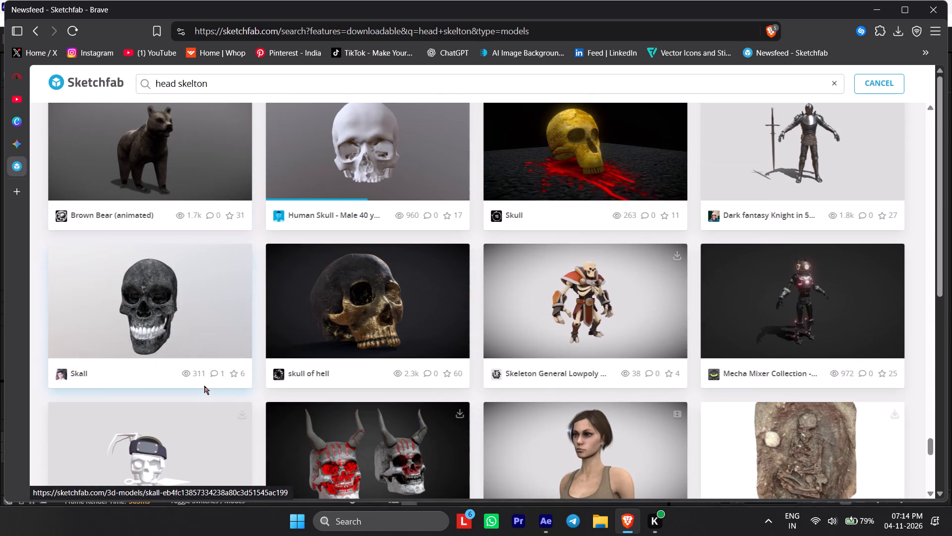
scroll(636, 338, "down", 4)
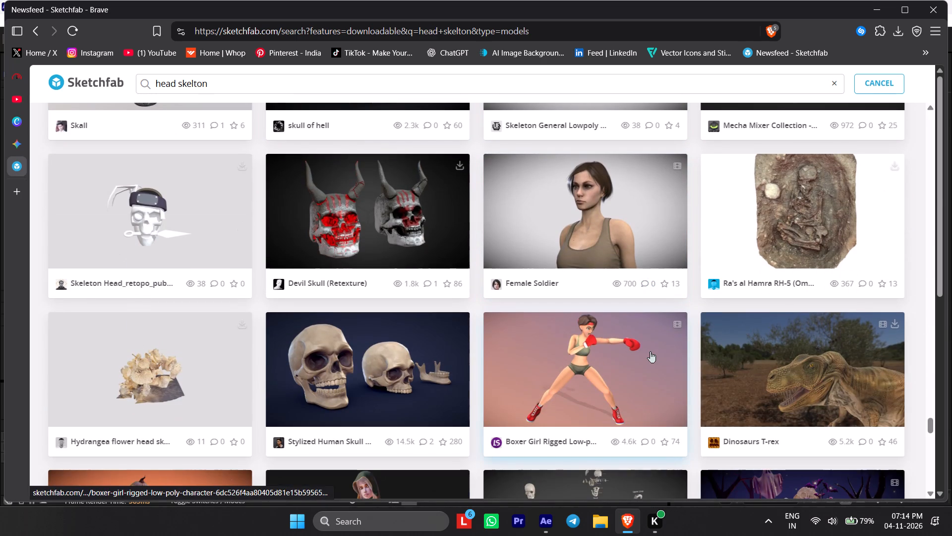
scroll(650, 351, "down", 2)
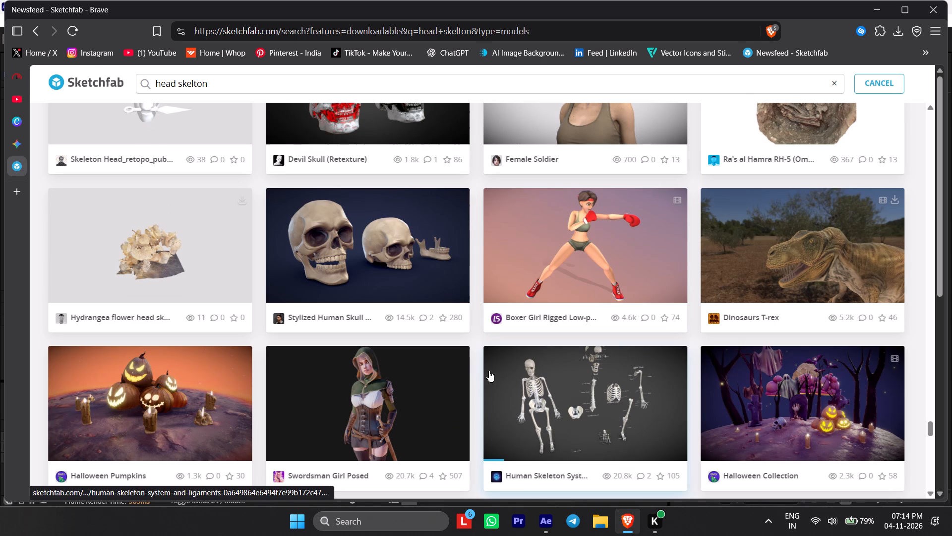
scroll(196, 354, "down", 4)
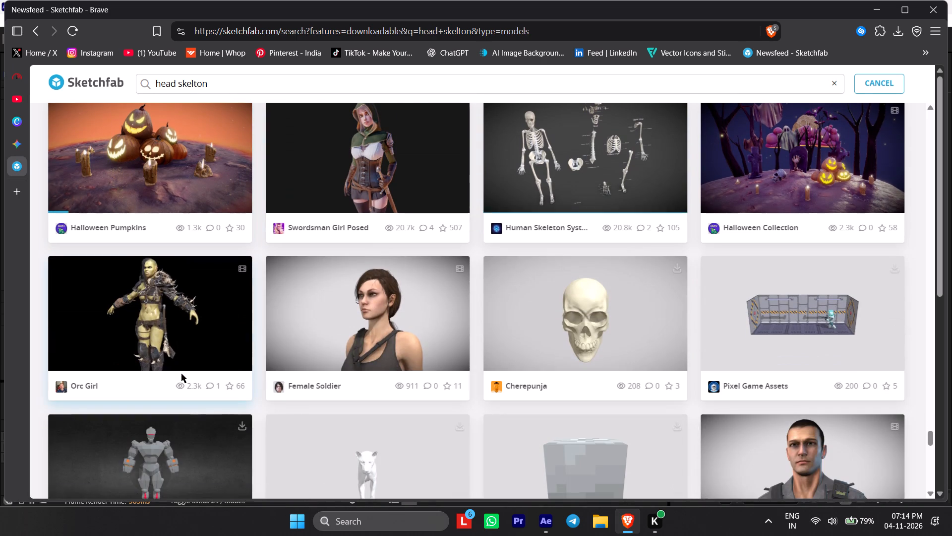
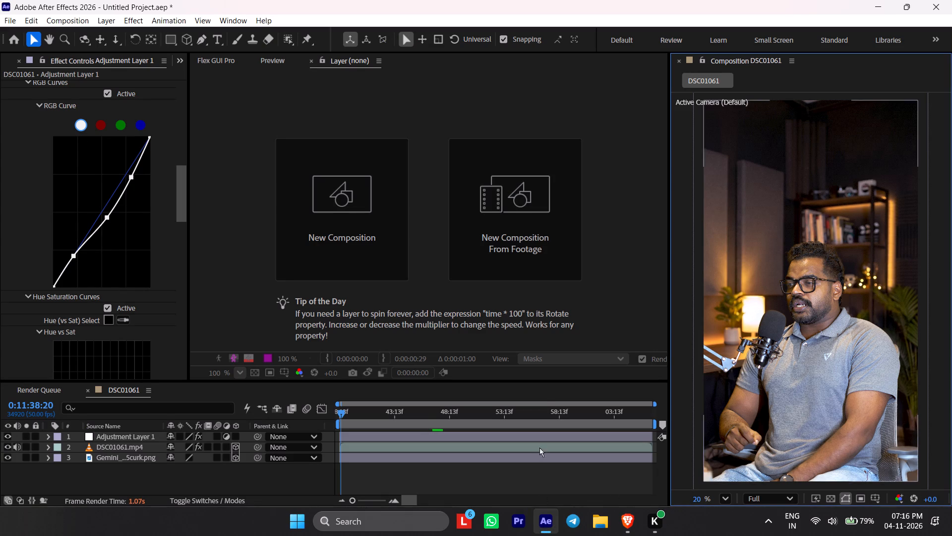
left_click(623, 515)
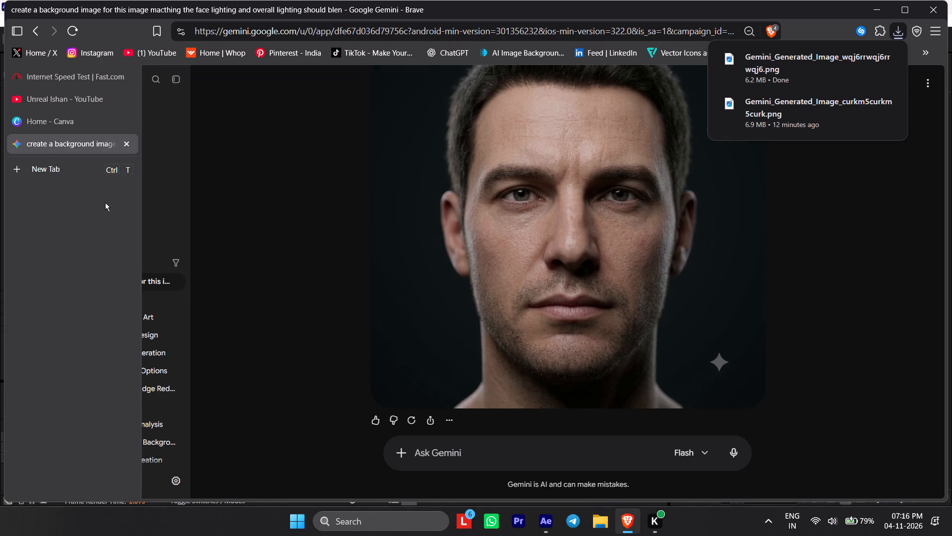
left_click(106, 164)
type("remove bg")
key("Return")
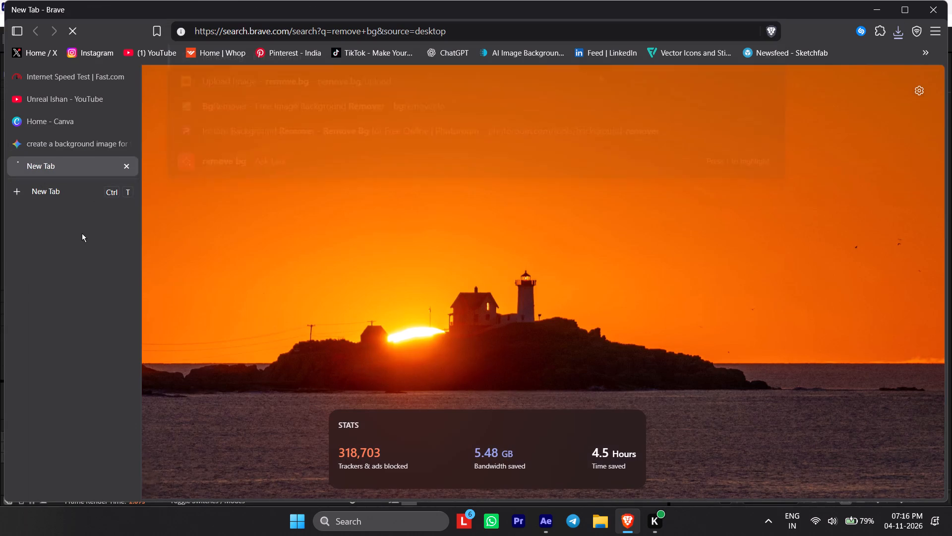
left_click(211, 174)
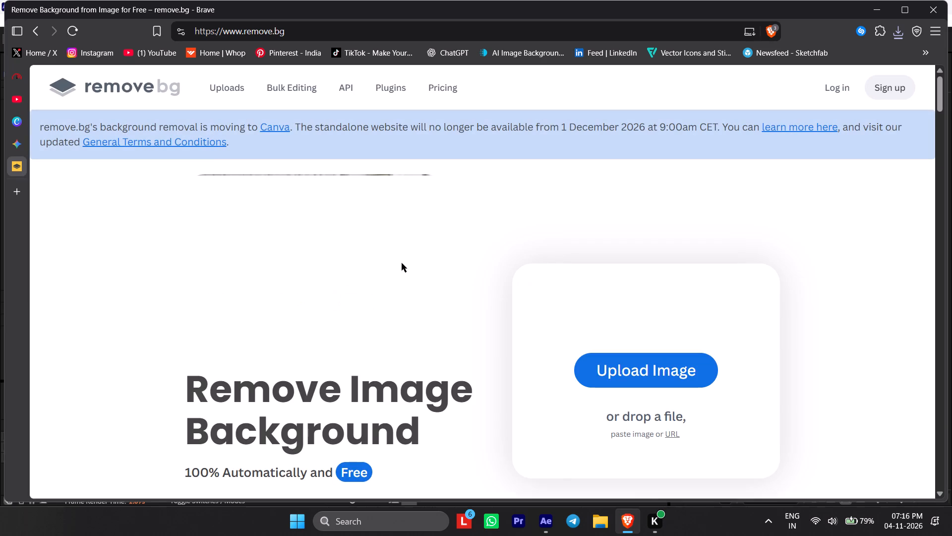
Upload the generated head image Gemini_Generated_Image_wqj6rrwqj6rrwqj6 from the downloads folder on drive F: to remove.bg.
left_click(654, 349)
left_click(631, 369)
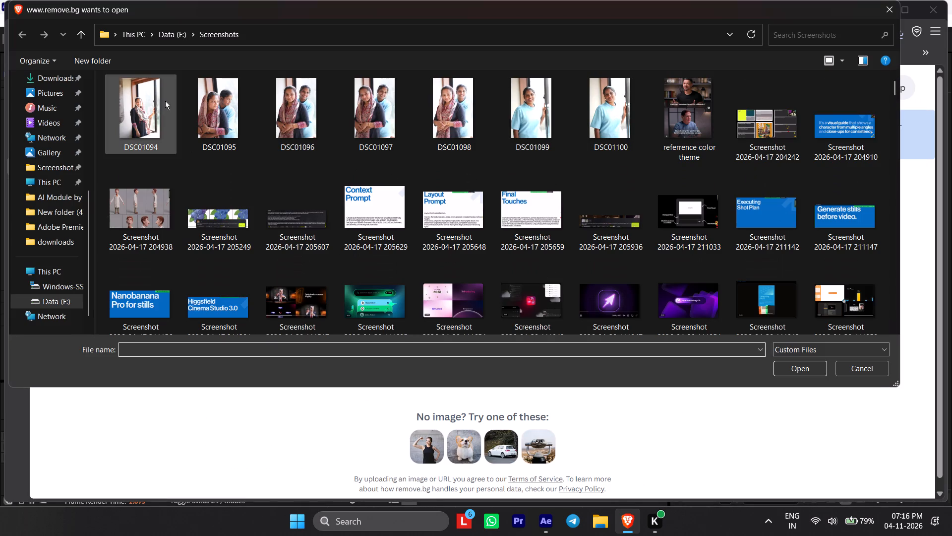
left_click(81, 41)
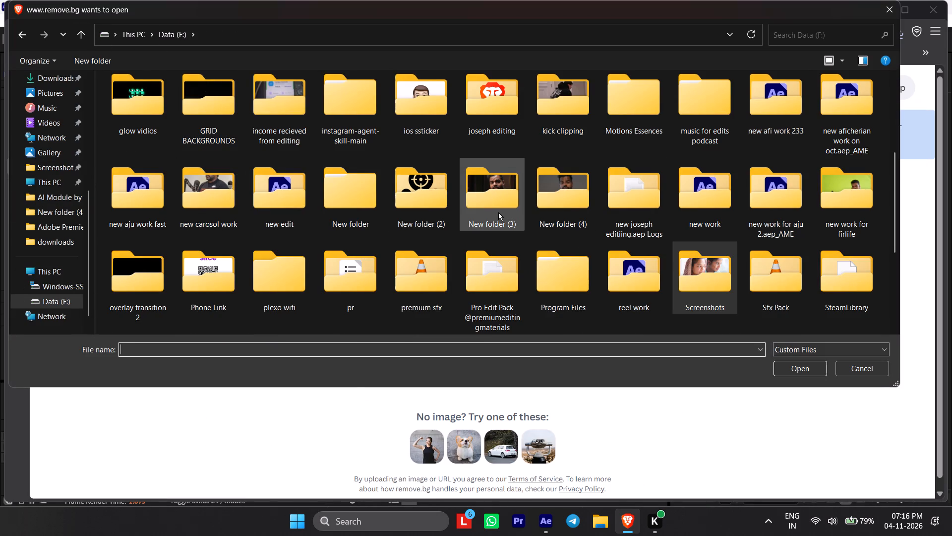
scroll(538, 247, "up", 2)
scroll(475, 114, "up", 1)
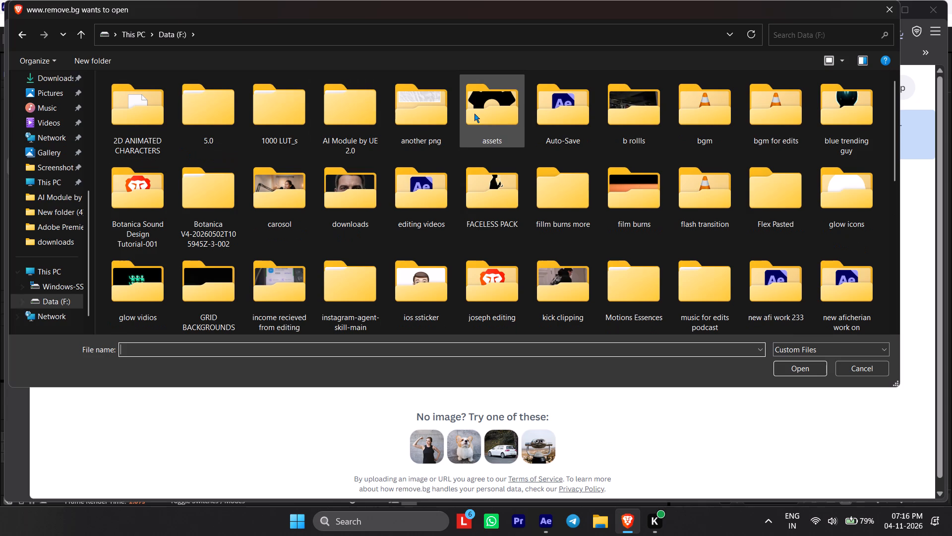
scroll(400, 151, "up", 2)
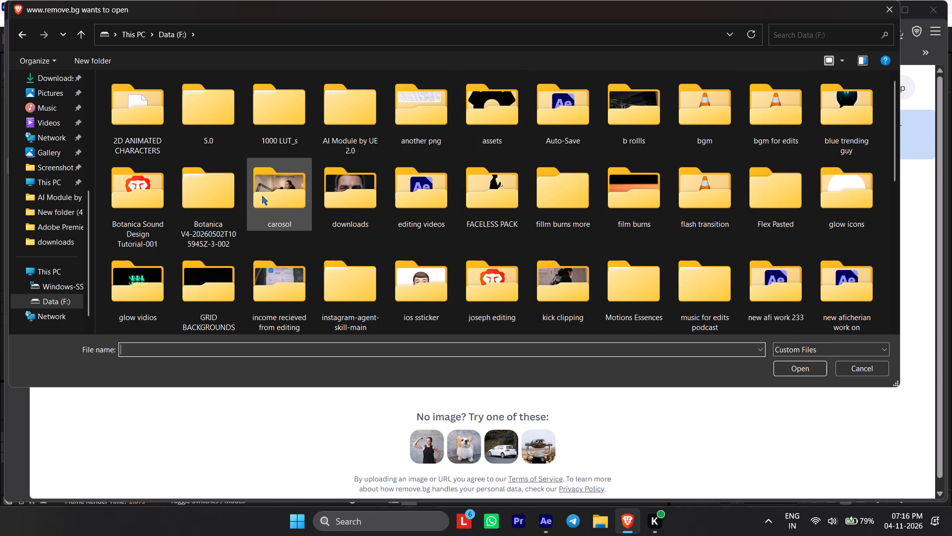
double_click(345, 189)
left_click(171, 119)
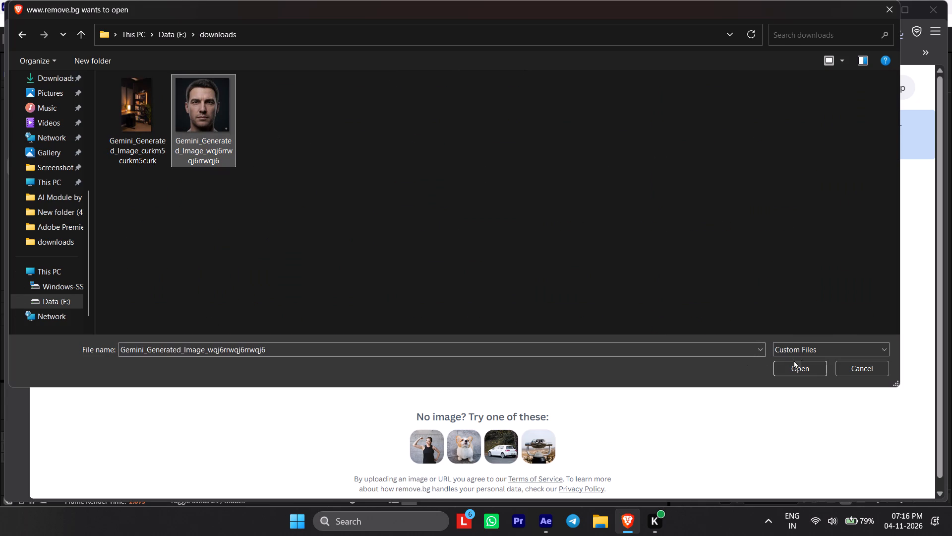
left_click(797, 370)
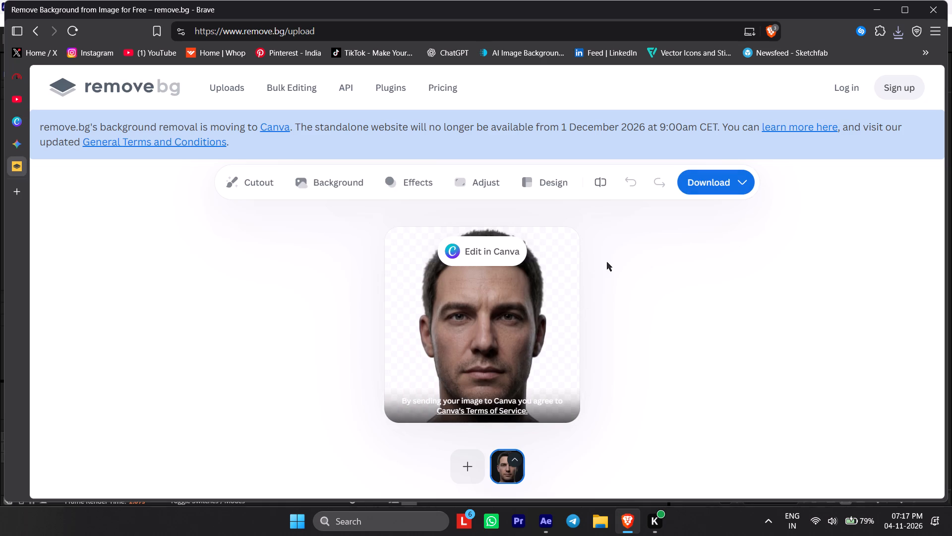
Download the background-free head image as a PNG preview into the downloads folder, keeping the suggested file name.
left_click(701, 193)
left_click(699, 232)
left_click(702, 223)
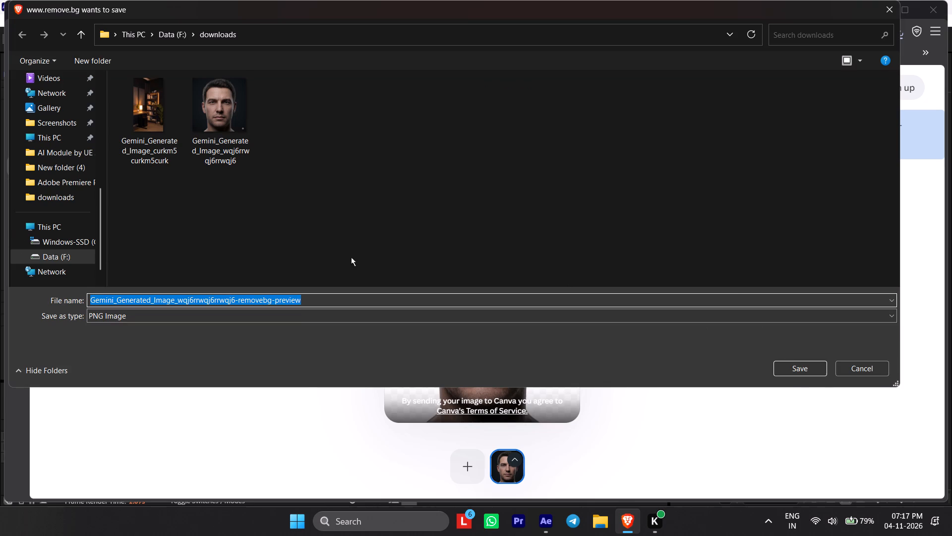
left_click(816, 343)
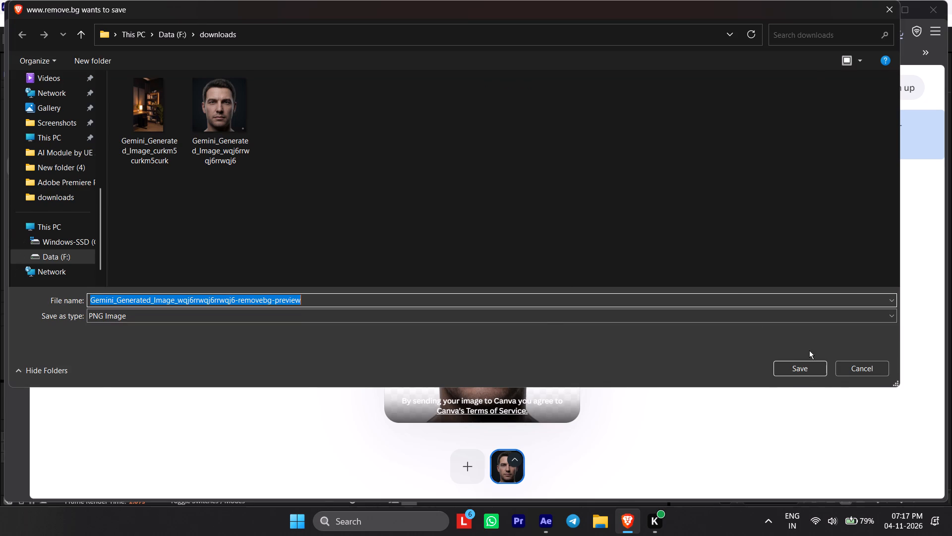
left_click(807, 352)
left_click(797, 366)
Switch to After Effects and shift the Lumetri Split Toning highlight tint of Adjustment Layer 1 slightly toward blue.
left_click(553, 516)
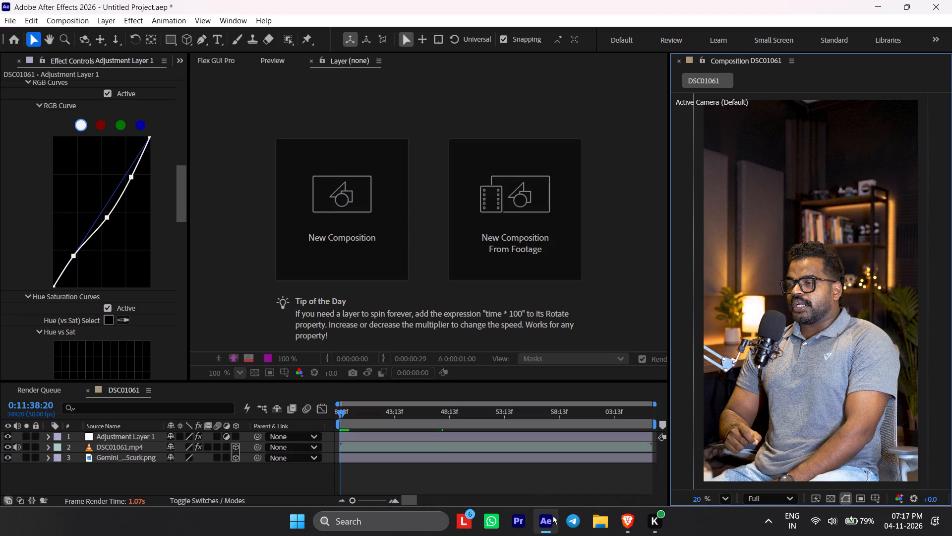
scroll(72, 66, "up", 4)
left_click(92, 317)
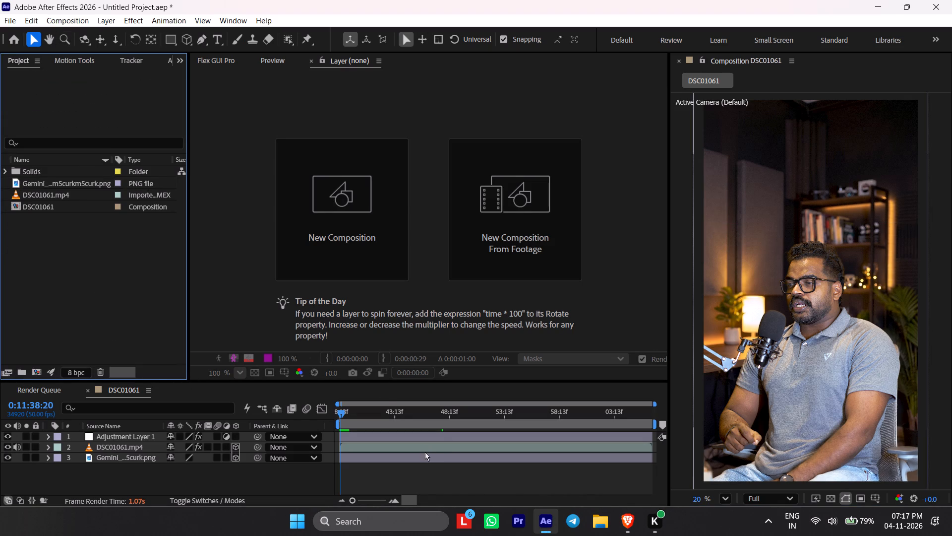
left_click(426, 436)
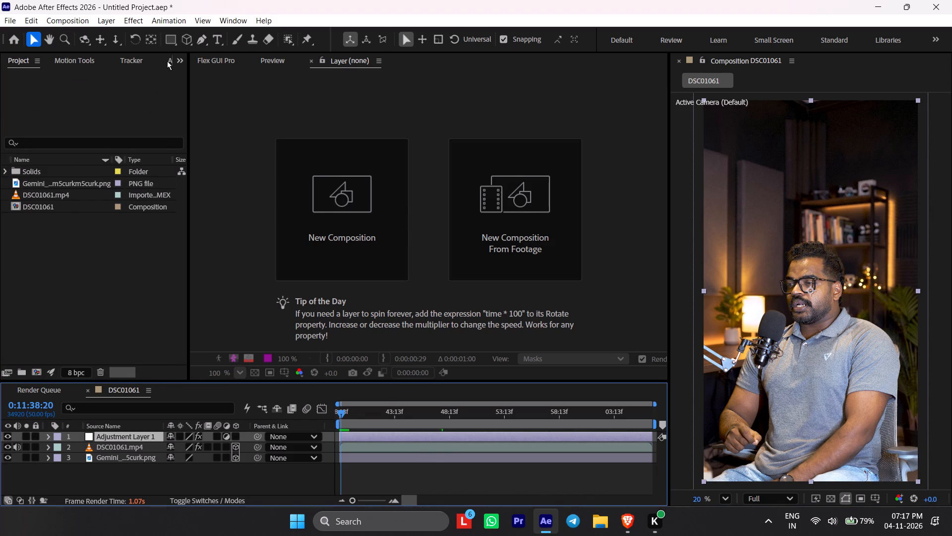
scroll(169, 55, "down", 6)
scroll(119, 78, "up", 4)
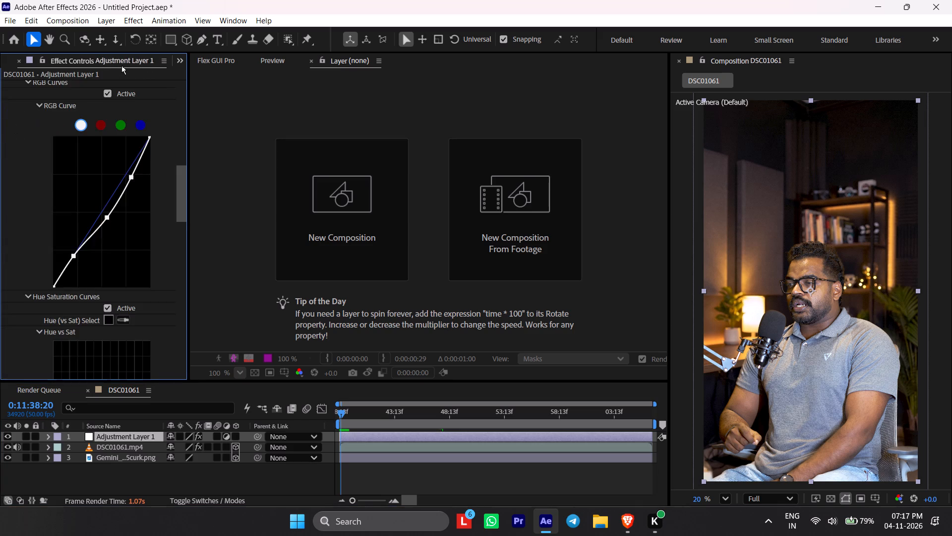
scroll(83, 169, "up", 8)
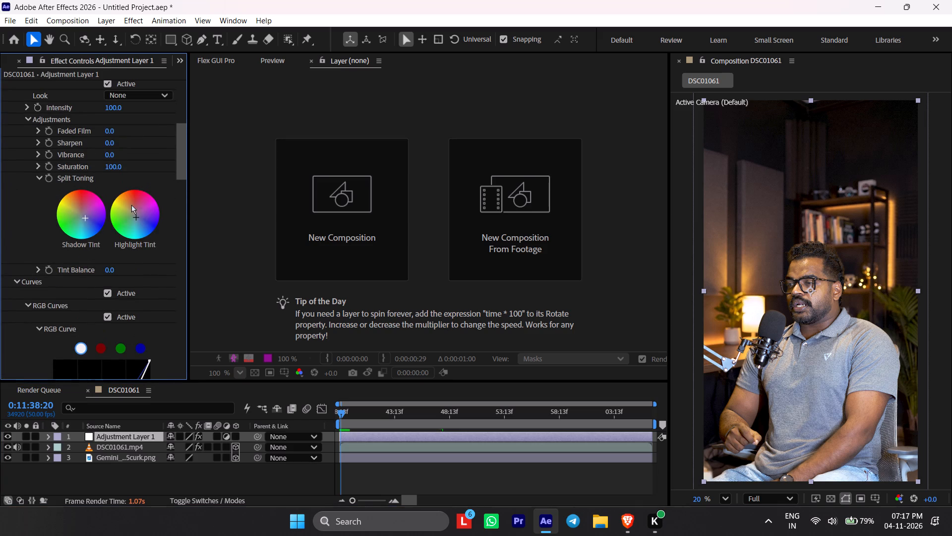
left_click_drag(145, 219, 102, 215)
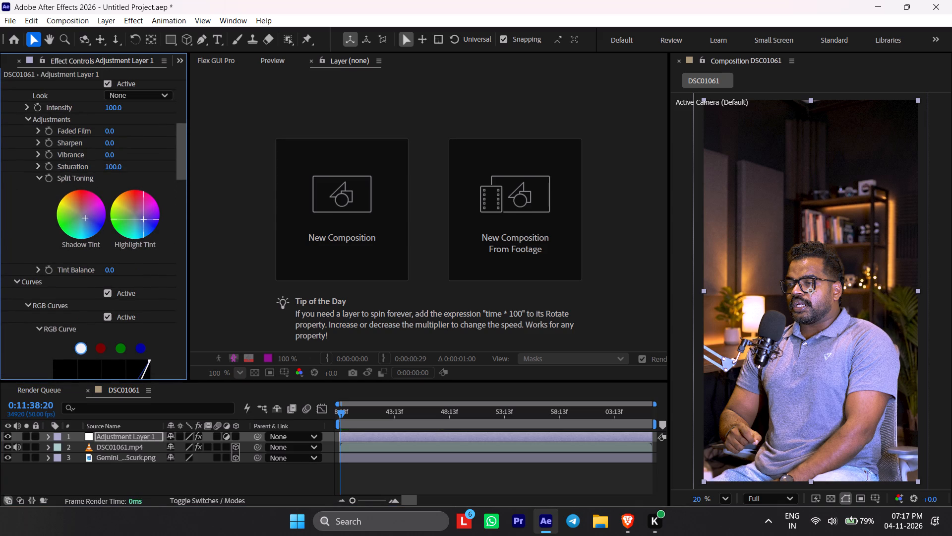
left_click_drag(102, 215, 121, 228)
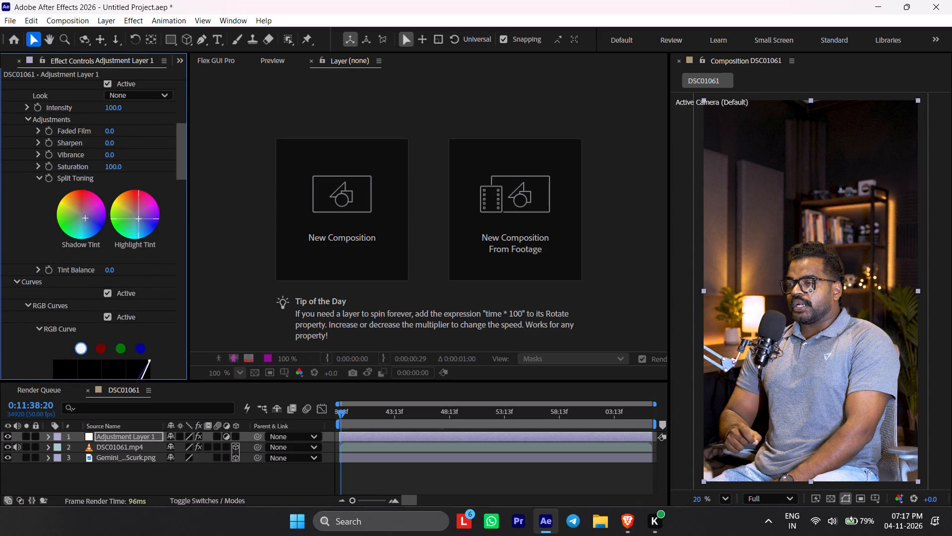
left_click_drag(121, 228, 116, 231)
Test different Split Toning shadow tints on Adjustment Layer 1, settling on a slight shift toward cyan-blue.
left_click_drag(87, 211, 73, 245)
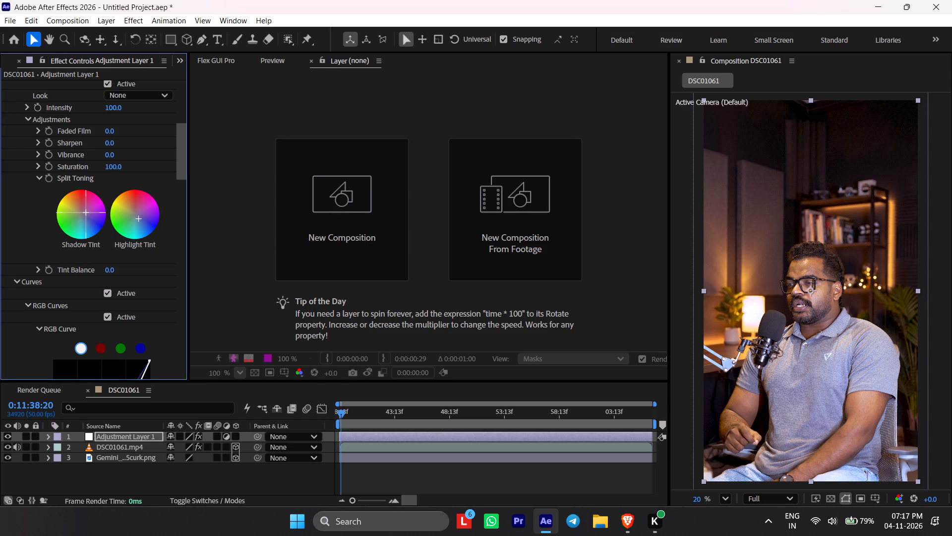
left_click_drag(73, 245, 27, 462)
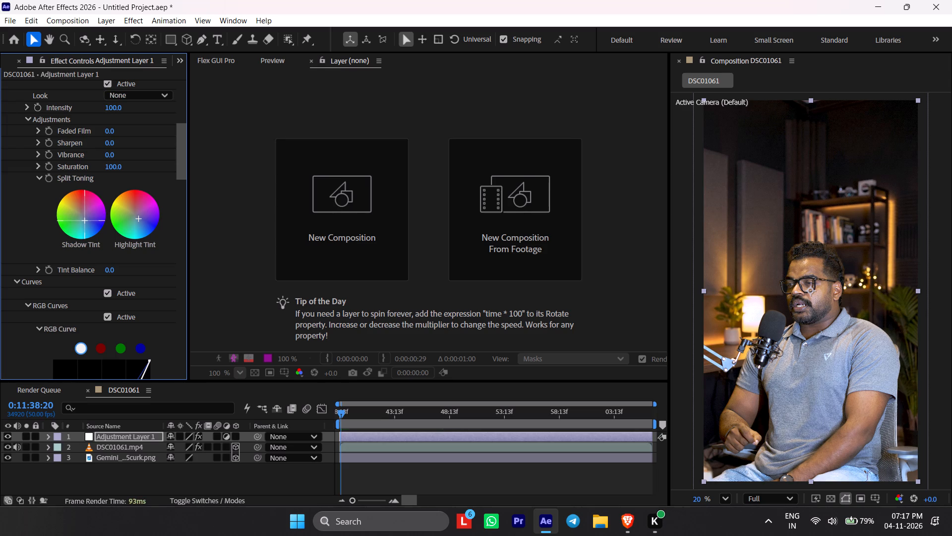
left_click_drag(27, 462, 220, 219)
left_click_drag(220, 219, 308, 301)
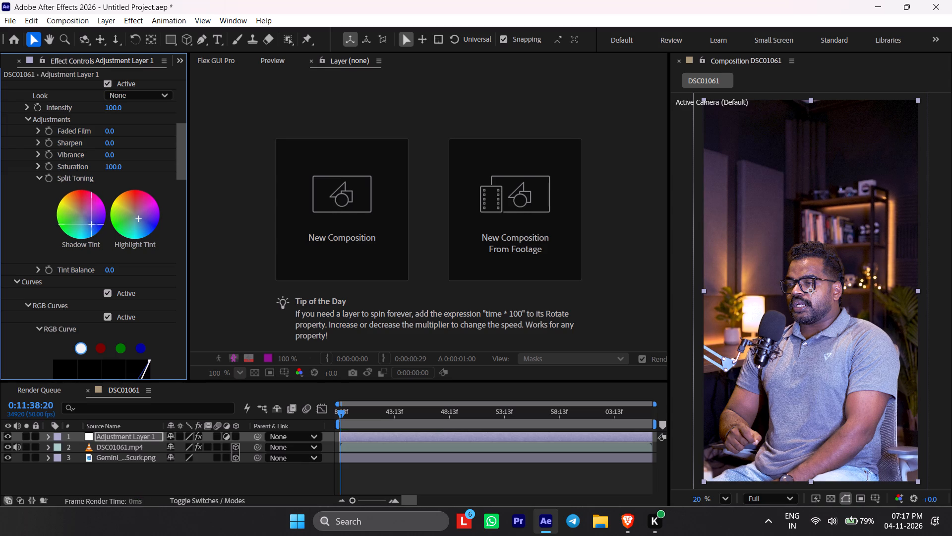
left_click_drag(308, 301, 130, 245)
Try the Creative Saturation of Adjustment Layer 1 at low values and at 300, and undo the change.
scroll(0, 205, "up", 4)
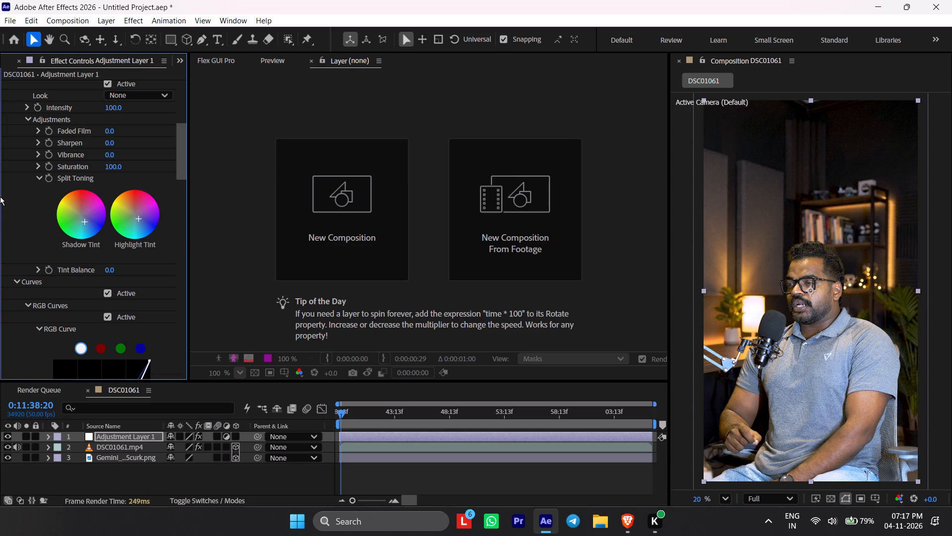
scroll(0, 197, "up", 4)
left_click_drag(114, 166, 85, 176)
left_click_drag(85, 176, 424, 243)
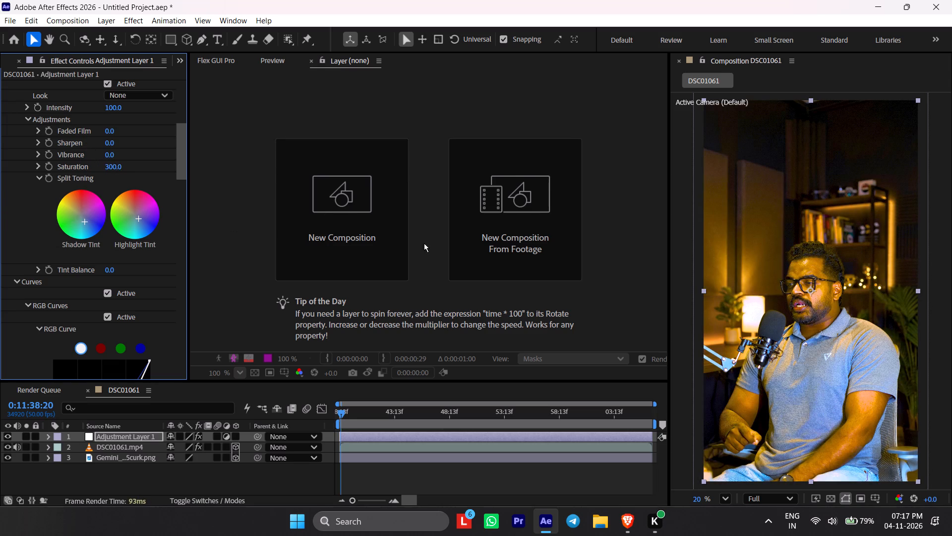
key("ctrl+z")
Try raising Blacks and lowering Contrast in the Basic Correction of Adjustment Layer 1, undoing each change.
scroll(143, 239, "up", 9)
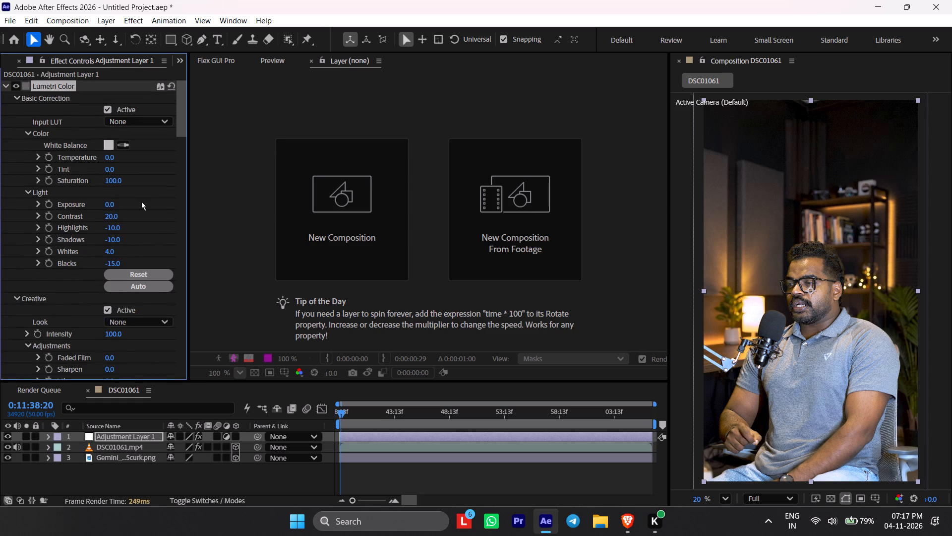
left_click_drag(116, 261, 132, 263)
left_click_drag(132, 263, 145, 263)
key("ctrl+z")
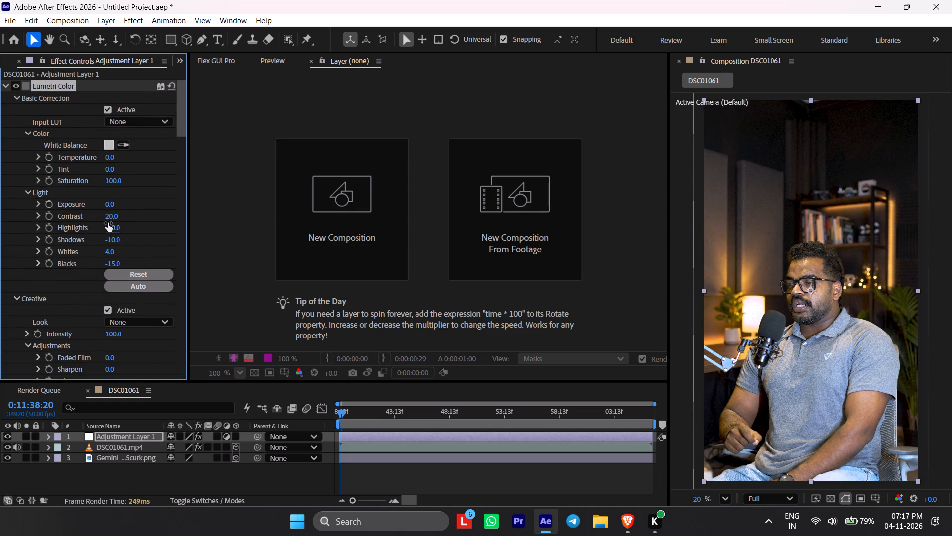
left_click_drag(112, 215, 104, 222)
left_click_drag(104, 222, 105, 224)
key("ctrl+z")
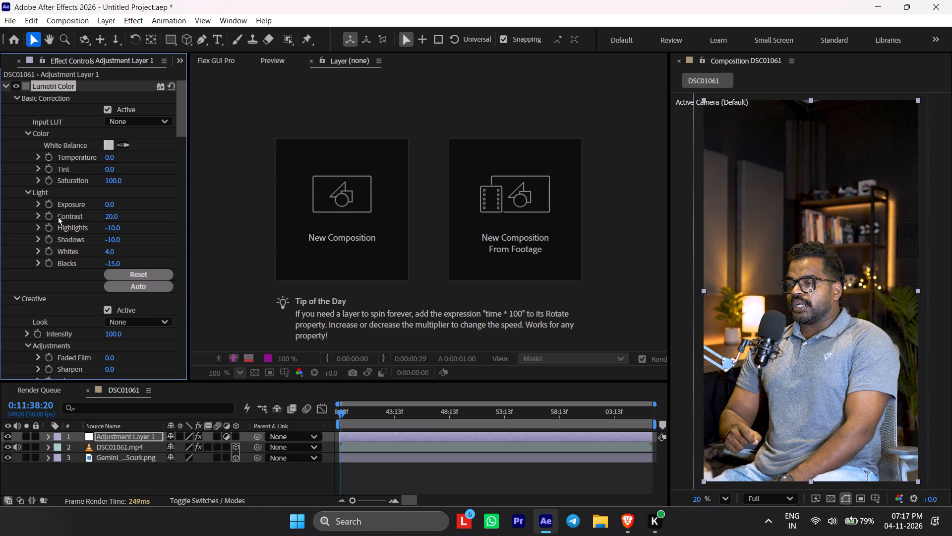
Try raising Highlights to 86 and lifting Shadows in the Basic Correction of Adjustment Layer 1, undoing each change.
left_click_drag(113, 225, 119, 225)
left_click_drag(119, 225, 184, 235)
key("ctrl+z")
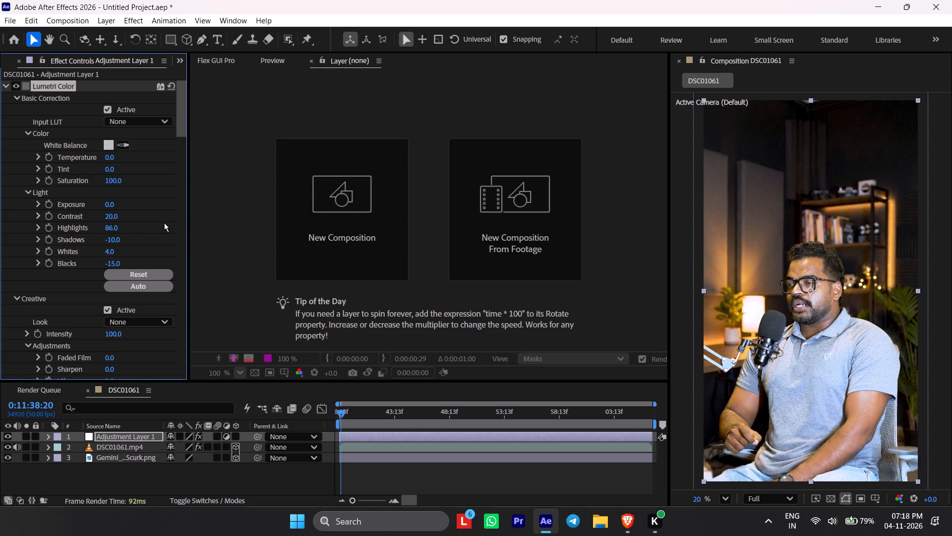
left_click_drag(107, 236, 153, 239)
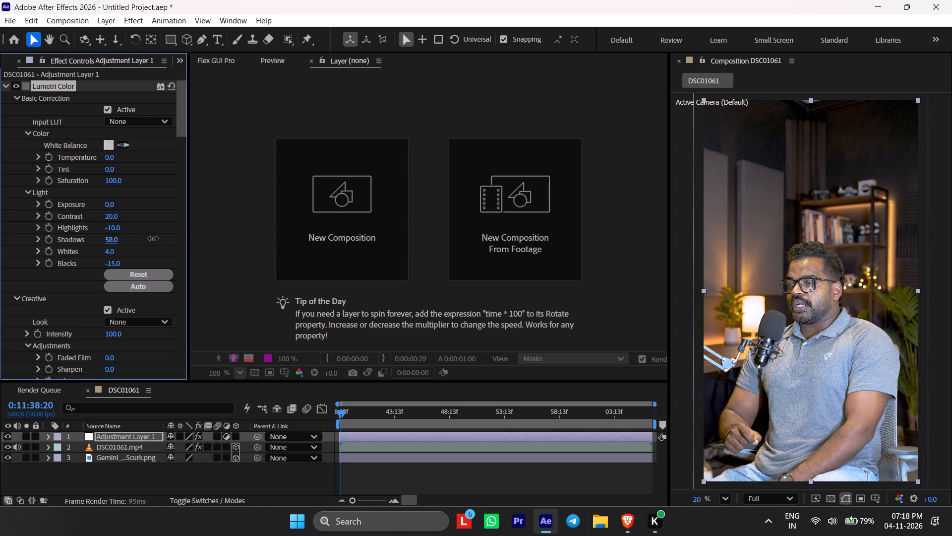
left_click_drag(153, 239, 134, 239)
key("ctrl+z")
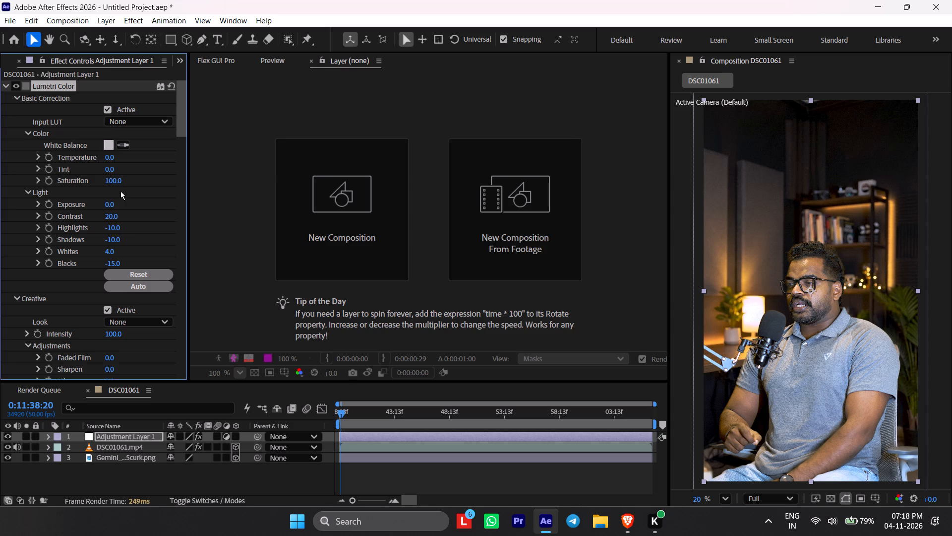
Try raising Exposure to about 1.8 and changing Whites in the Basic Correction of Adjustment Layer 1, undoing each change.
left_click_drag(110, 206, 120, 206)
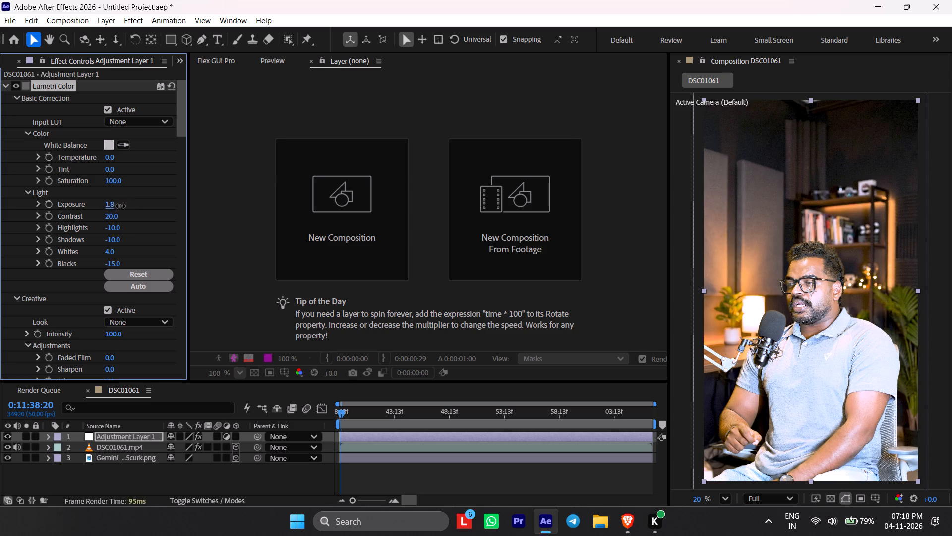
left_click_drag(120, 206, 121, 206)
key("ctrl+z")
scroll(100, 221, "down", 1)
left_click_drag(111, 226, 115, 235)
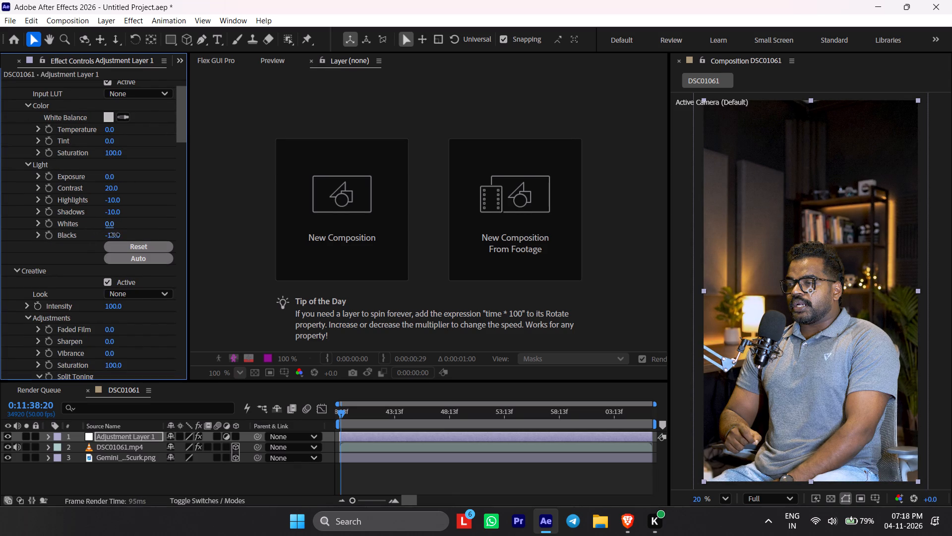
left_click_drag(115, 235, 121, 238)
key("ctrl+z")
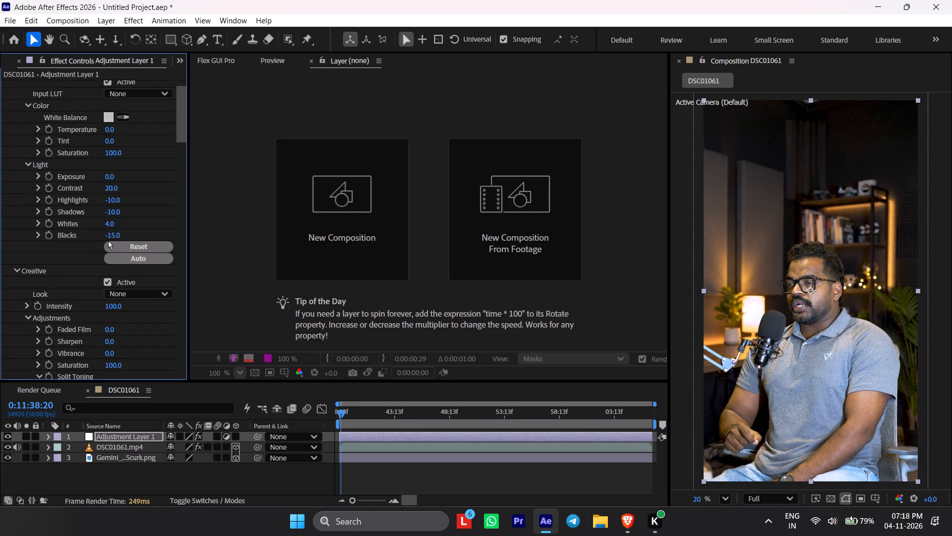
Try different positions for a midtone point on Adjustment Layer 1's RGB curve, settling just below the curve's diagonal.
scroll(108, 220, "down", 4)
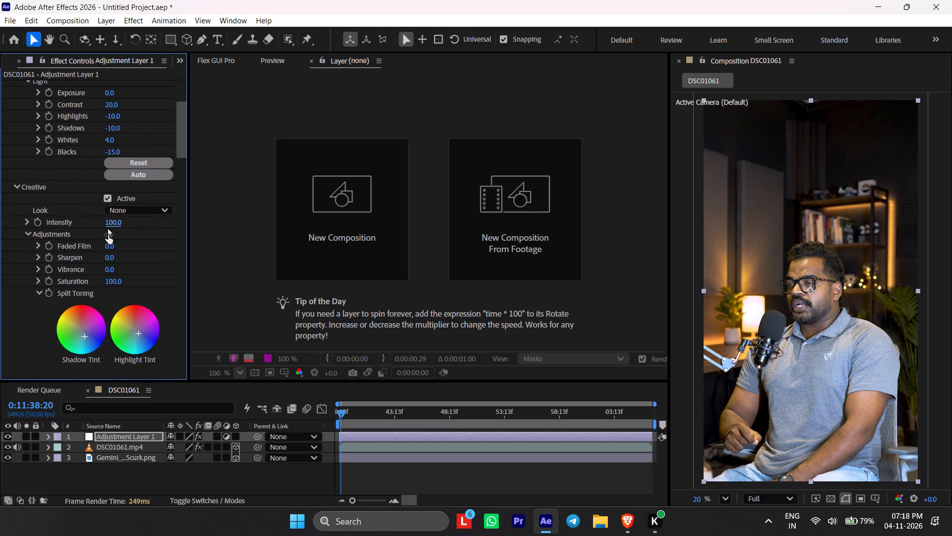
scroll(108, 235, "down", 5)
scroll(78, 193, "up", 3)
scroll(97, 267, "down", 4)
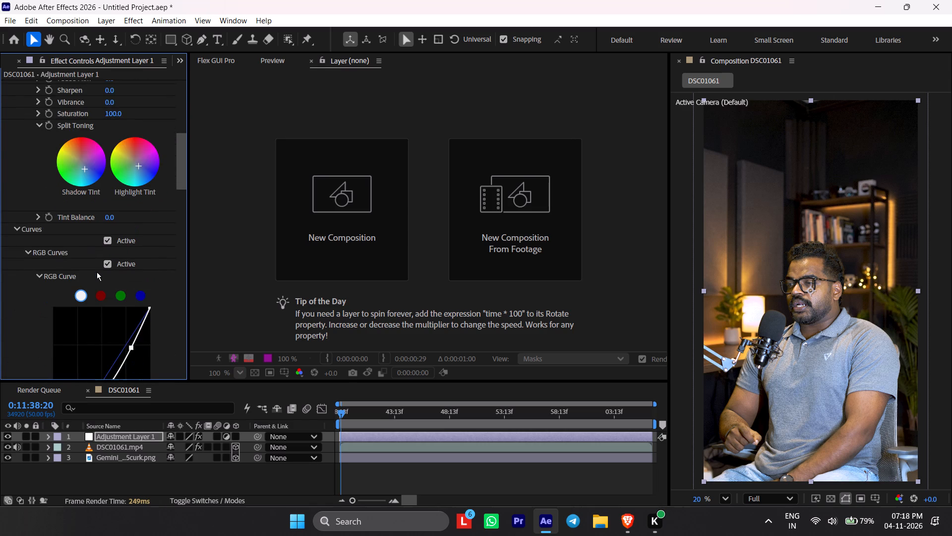
scroll(94, 272, "down", 3)
left_click_drag(111, 271, 106, 271)
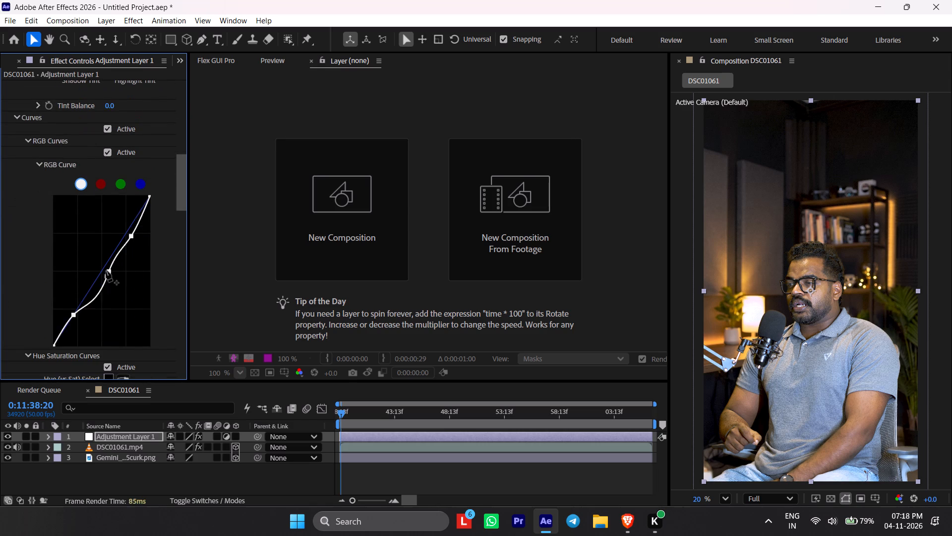
left_click_drag(106, 271, 103, 269)
key("ctrl+z")
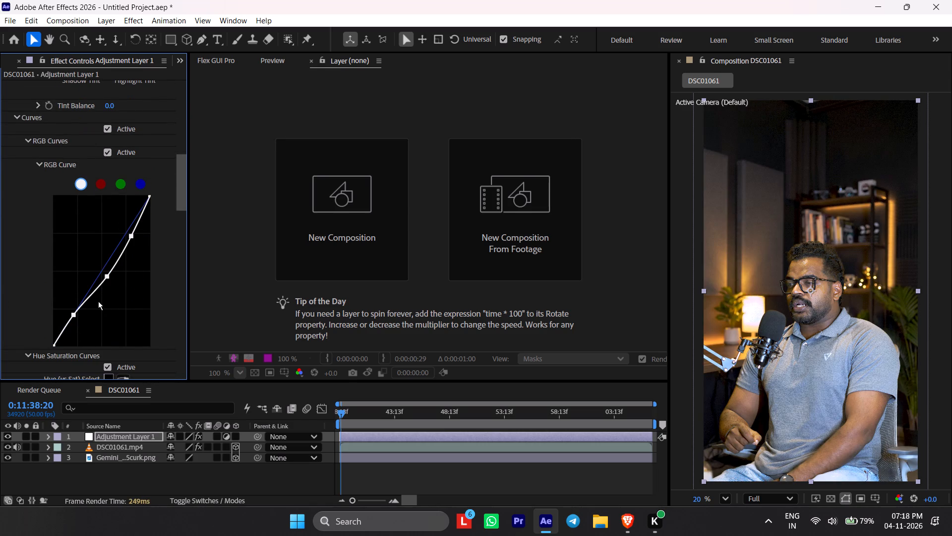
left_click_drag(109, 277, 103, 271)
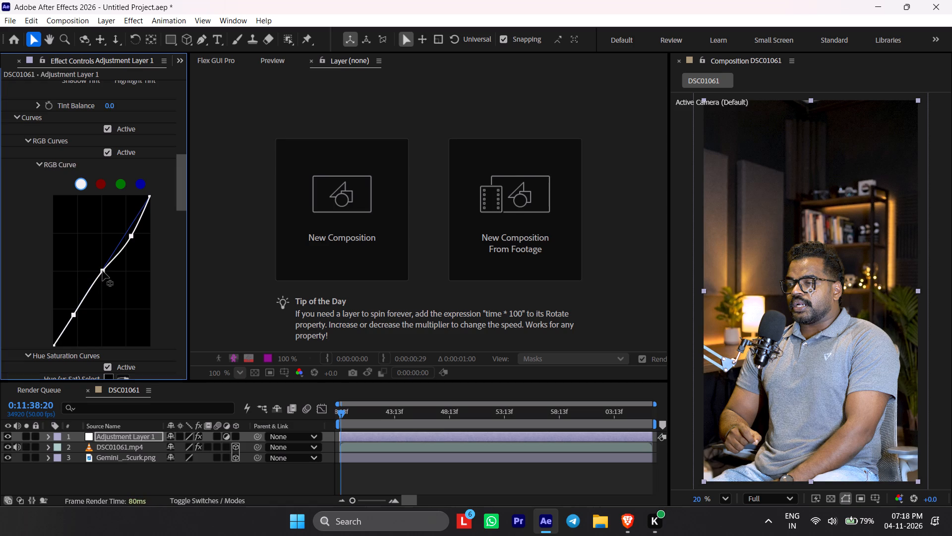
left_click_drag(103, 271, 92, 278)
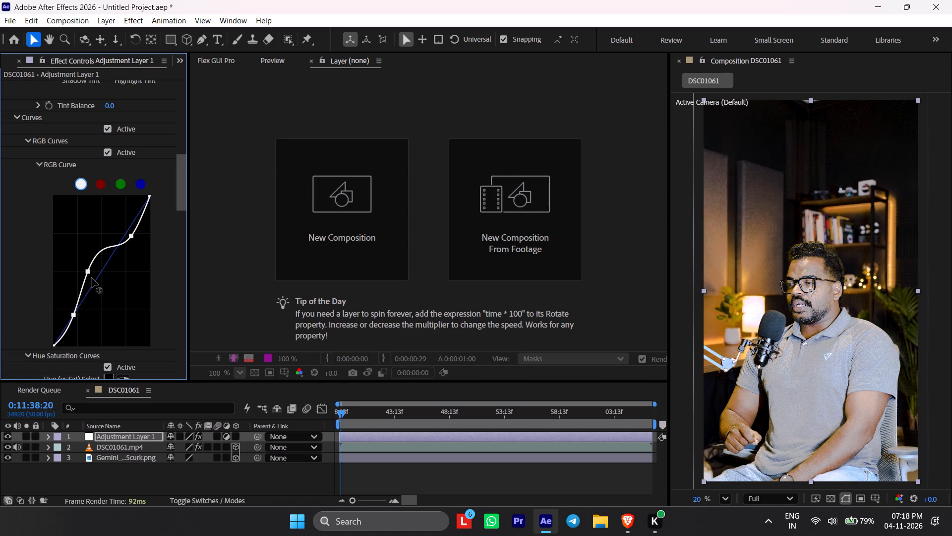
left_click_drag(92, 278, 98, 283)
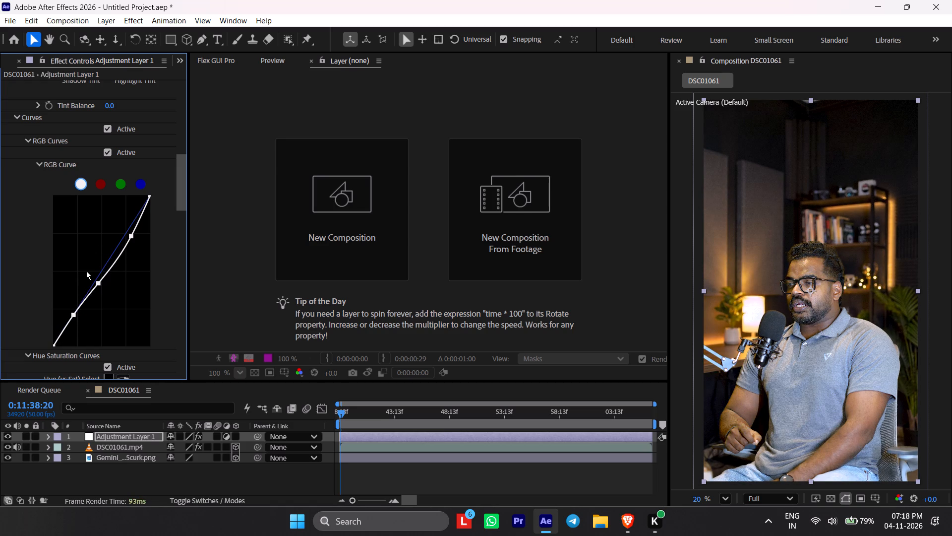
Fine-tune the highlight point slightly down and the shadow point slightly up on the RGB curve of Adjustment Layer 1.
left_click_drag(130, 233, 126, 231)
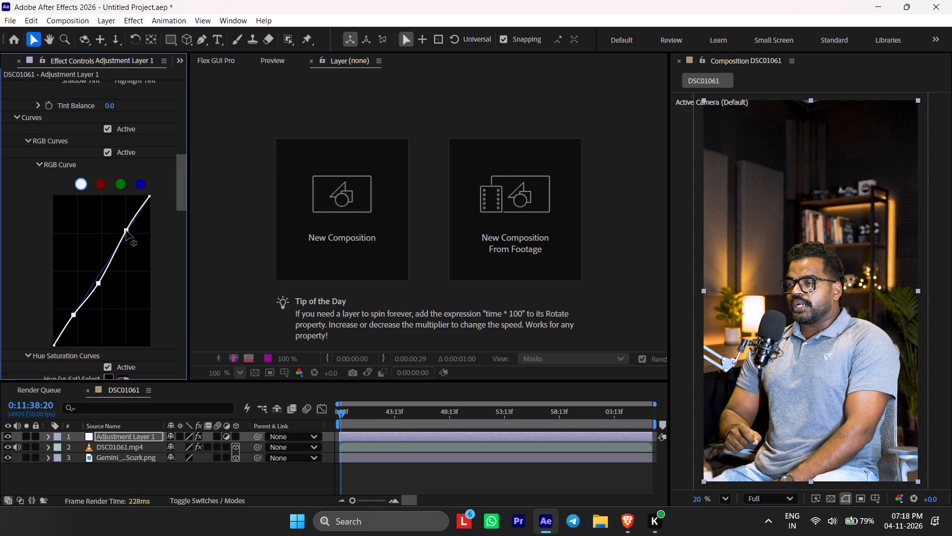
left_click_drag(126, 231, 132, 238)
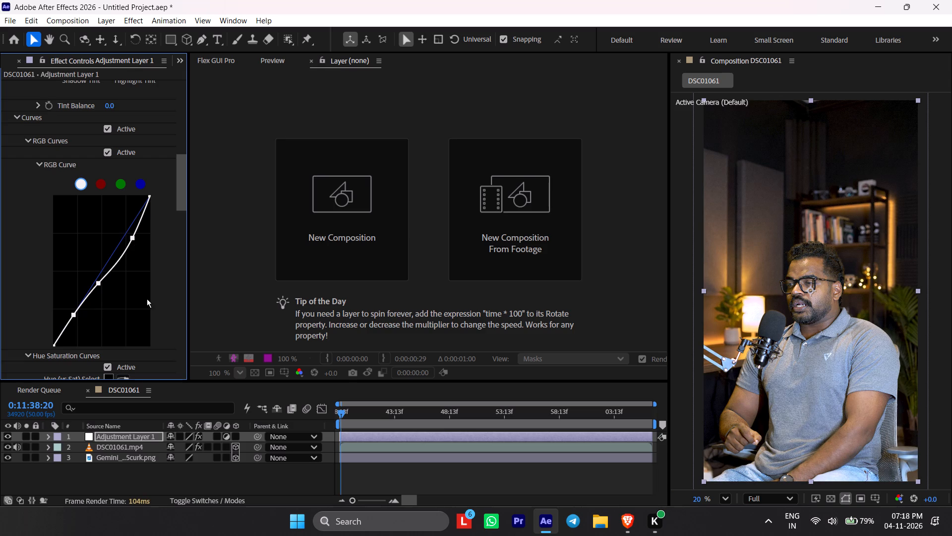
left_click(73, 312)
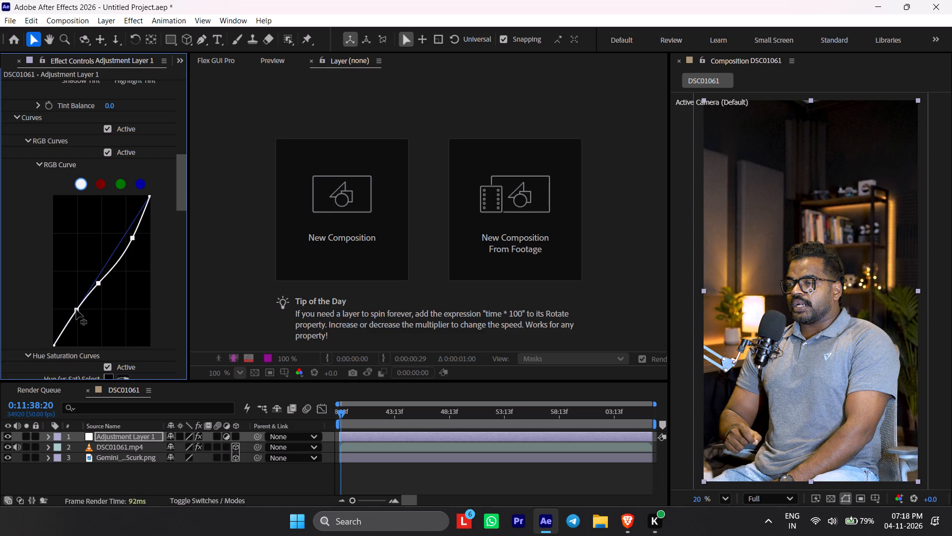
left_click(526, 473)
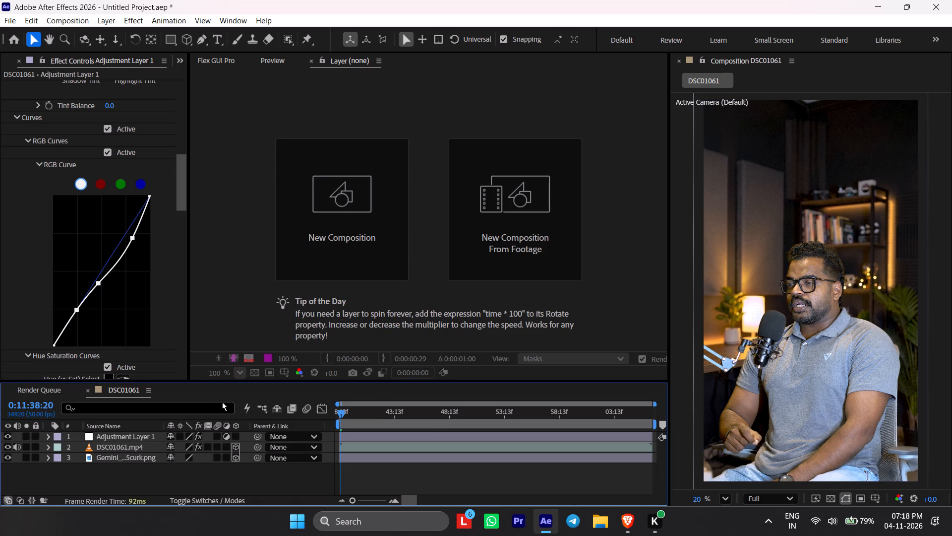
Import the saved Solid Comp 1 from the Flex GUI Pro Comp Saver library into the project.
scroll(77, 61, "up", 9)
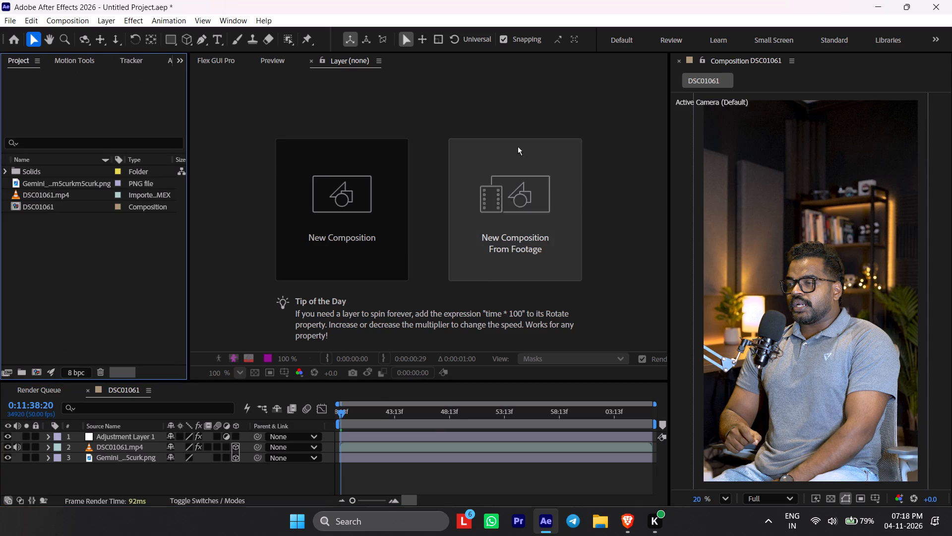
scroll(214, 58, "up", 2)
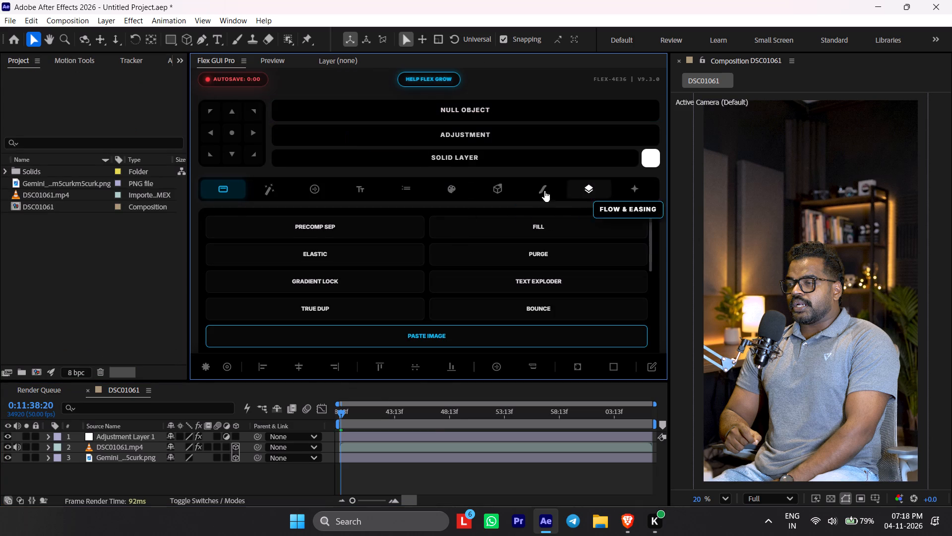
left_click(497, 188)
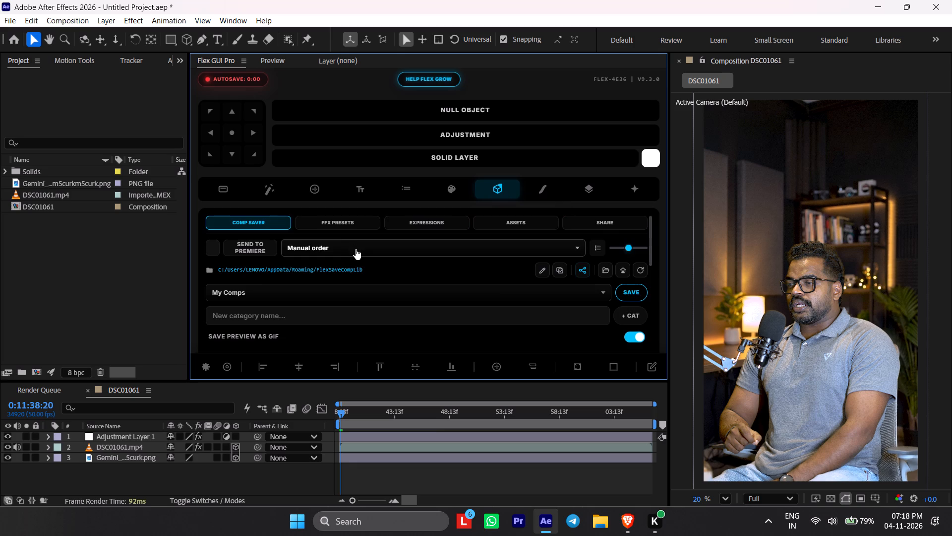
scroll(356, 249, "up", 1)
scroll(358, 253, "down", 2)
double_click(452, 296)
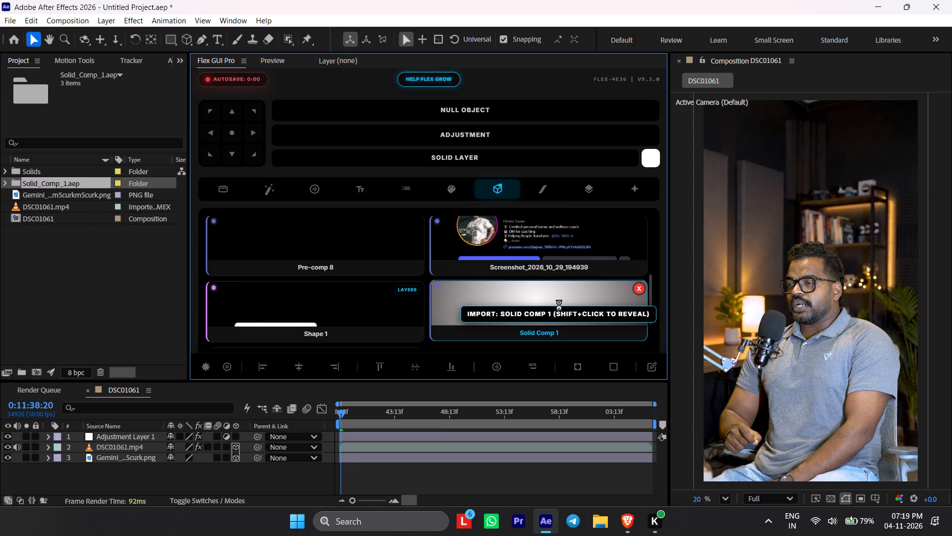
left_click_drag(614, 524, 606, 530)
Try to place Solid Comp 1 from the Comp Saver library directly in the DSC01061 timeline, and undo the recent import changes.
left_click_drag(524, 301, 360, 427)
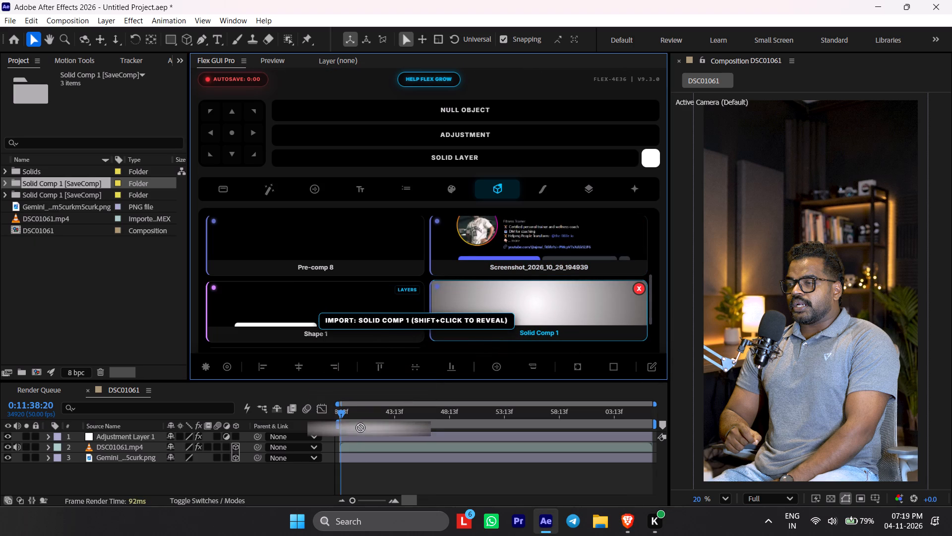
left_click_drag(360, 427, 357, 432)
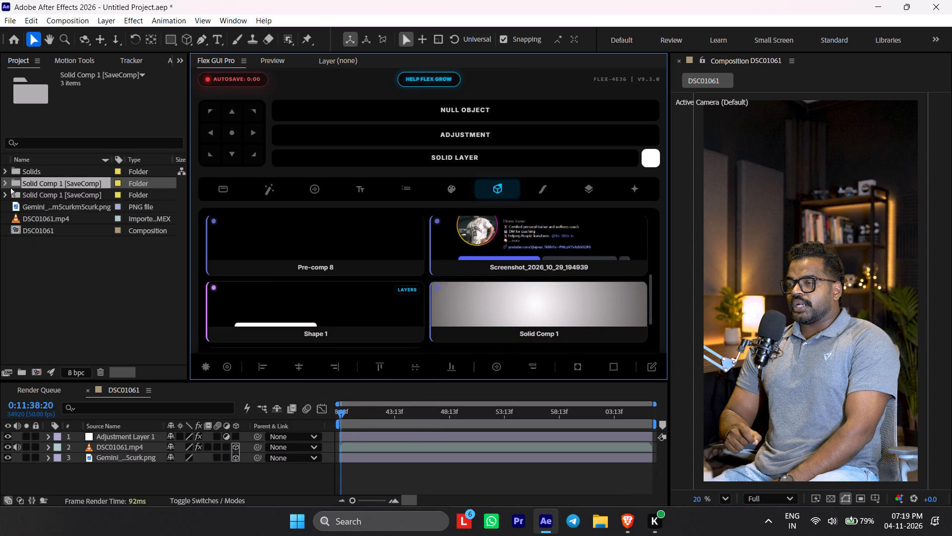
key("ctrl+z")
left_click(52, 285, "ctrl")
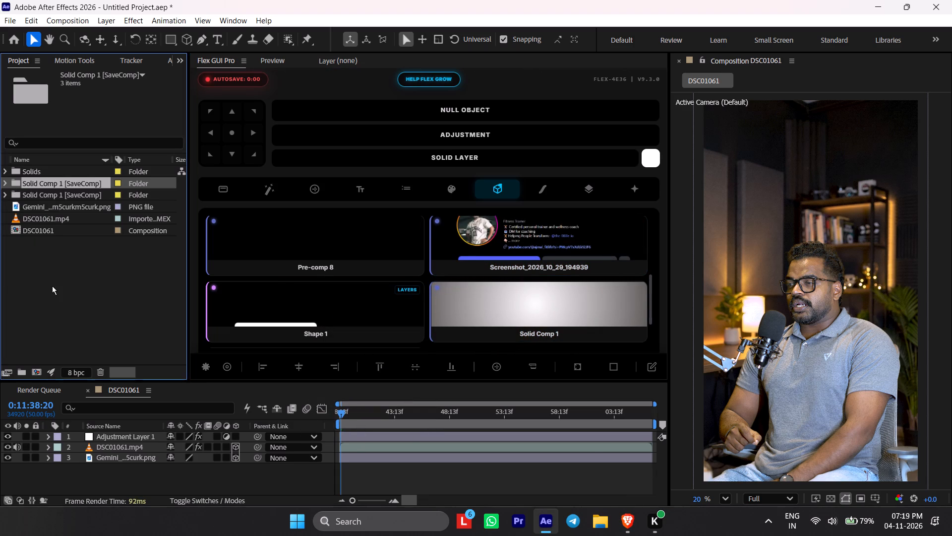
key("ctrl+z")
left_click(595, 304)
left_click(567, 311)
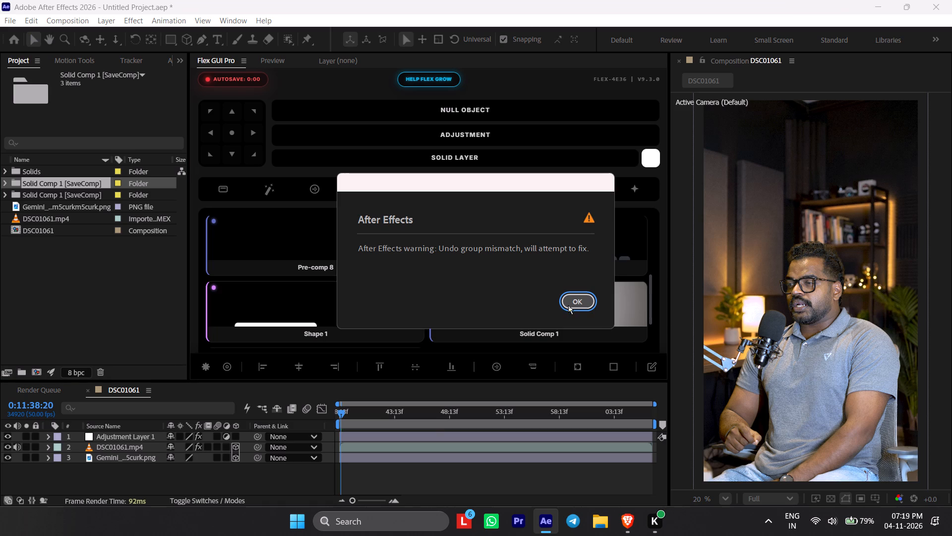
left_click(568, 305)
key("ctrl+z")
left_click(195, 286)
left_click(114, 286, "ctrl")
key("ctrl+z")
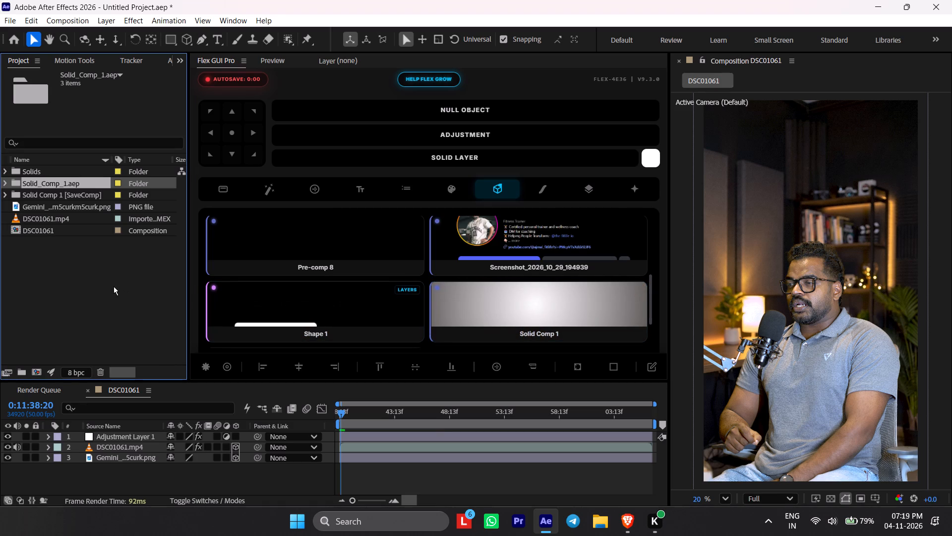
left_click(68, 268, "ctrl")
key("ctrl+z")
Open the Solid Comp 1 composition from the Solid_Comp_1.aep project folder.
left_click(0, 171)
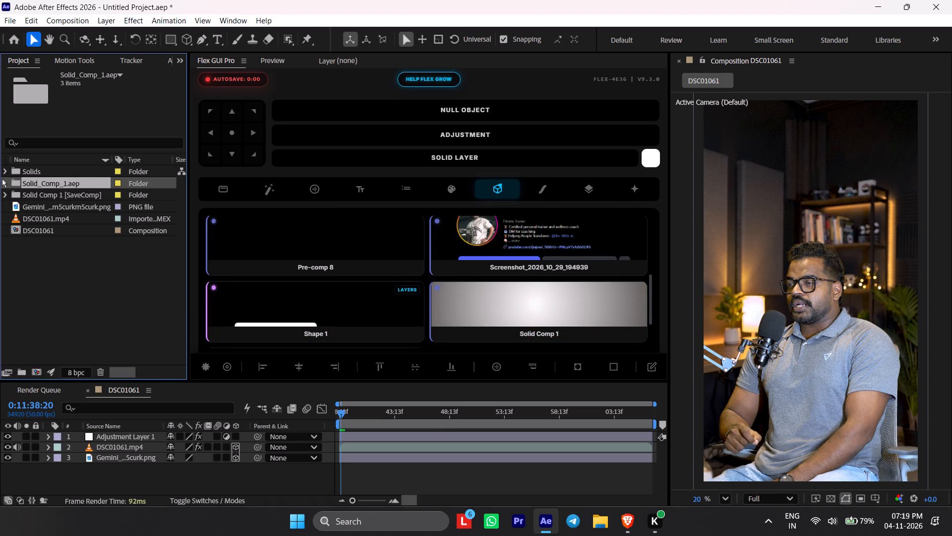
left_click(10, 180)
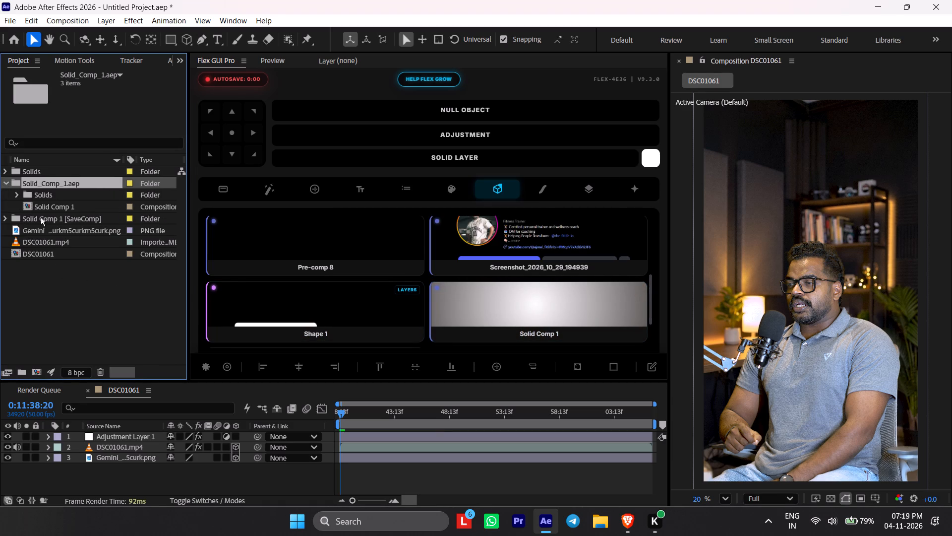
double_click(57, 210)
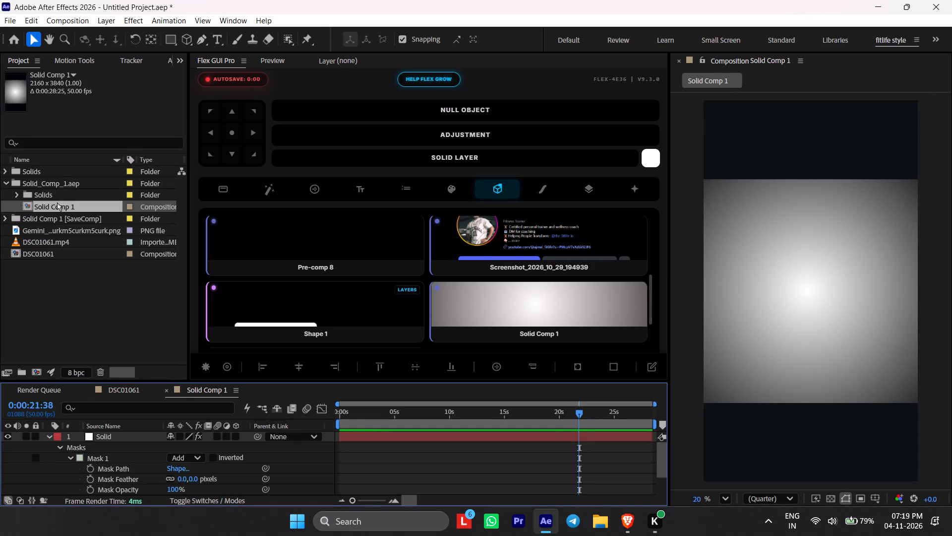
Add Solid Comp 1 to the DSC01061 composition as the top layer, above Adjustment Layer 1.
left_click_drag(57, 201, 104, 392)
left_click(106, 392)
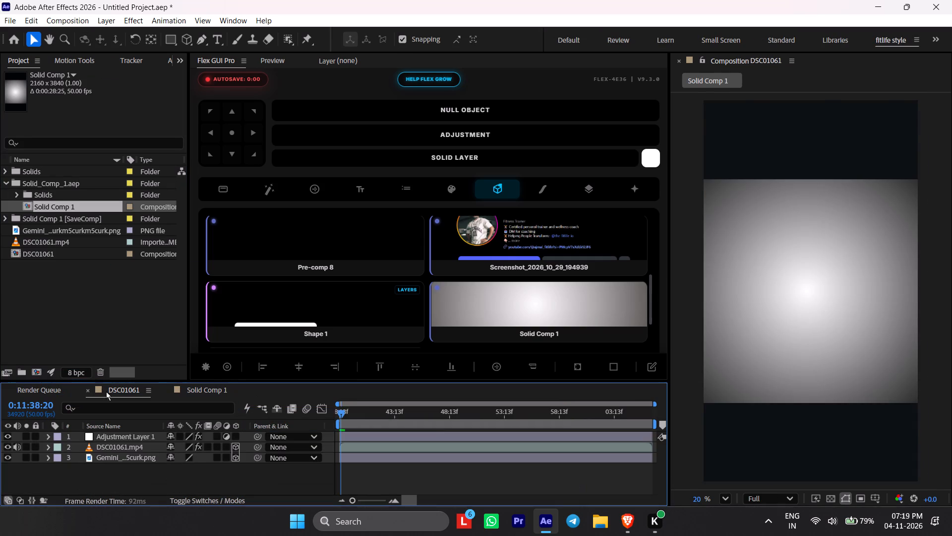
left_click_drag(89, 203, 315, 439)
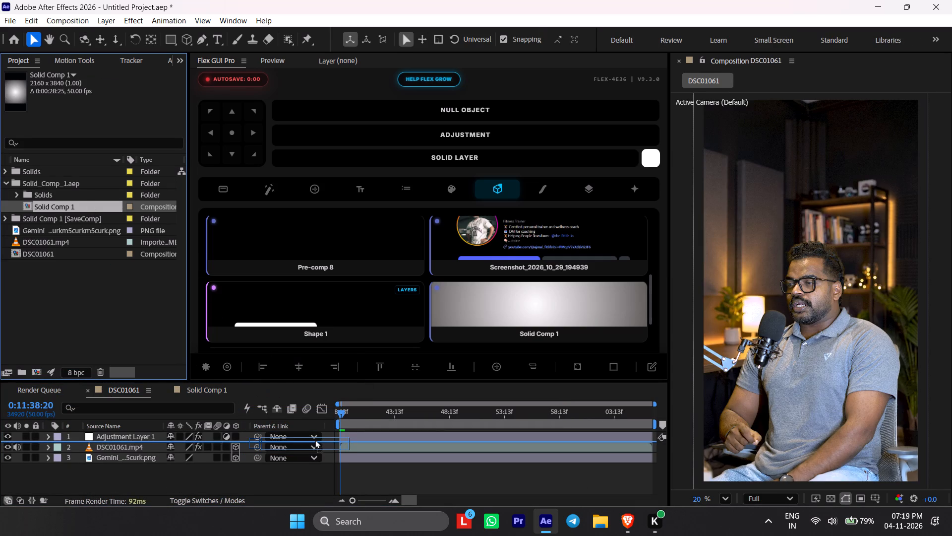
left_click_drag(315, 439, 315, 433)
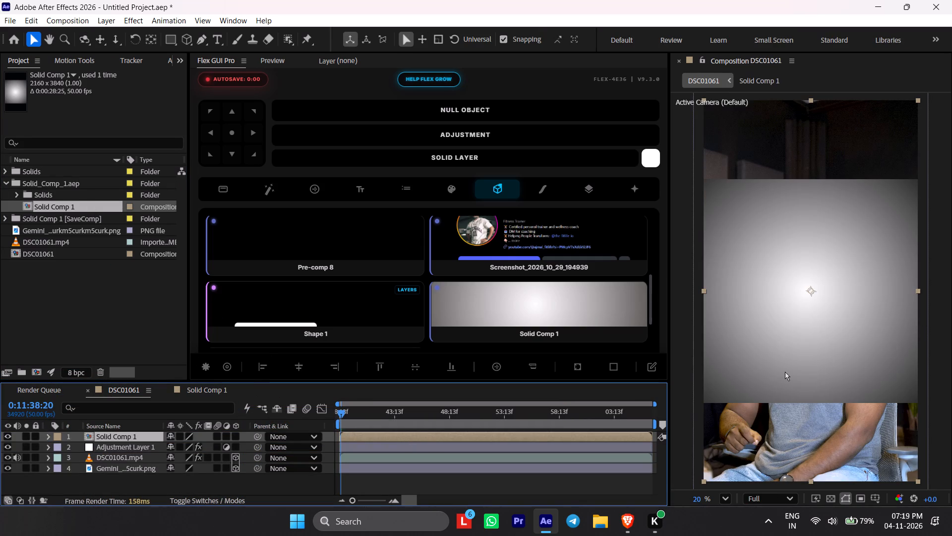
Apply Fast Box Blur to the Solid Comp 1 layer and set its Blur Radius to 39.
key("ctrl+space")
key("f")
key("a")
key("s")
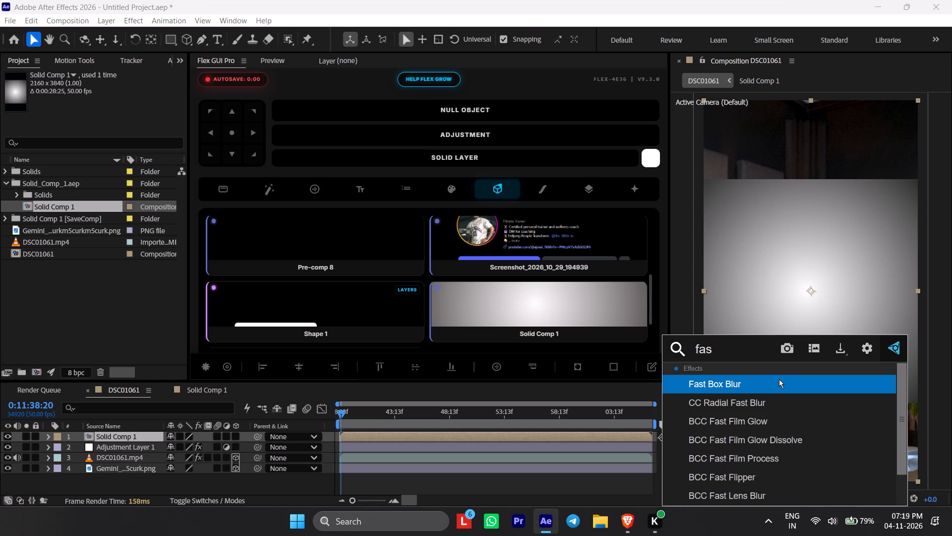
left_click(760, 390)
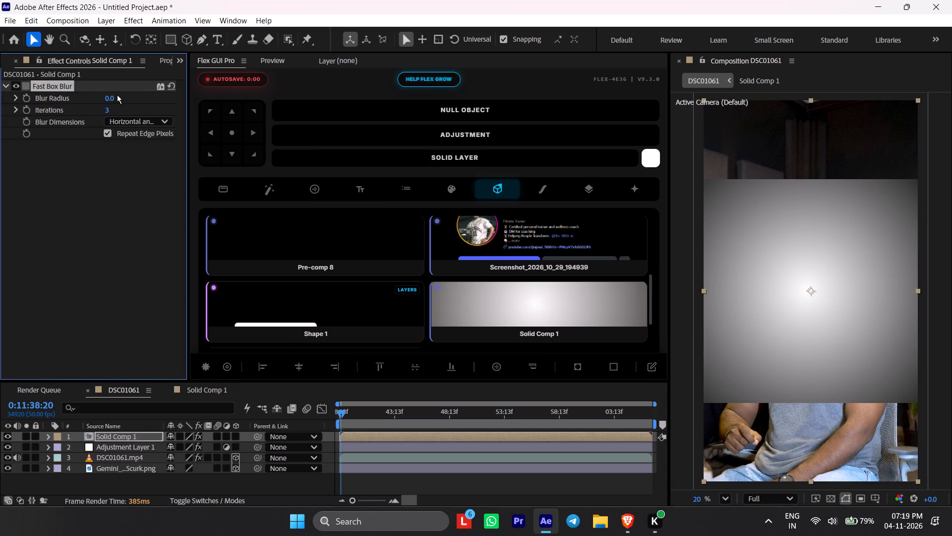
left_click_drag(112, 95, 139, 102)
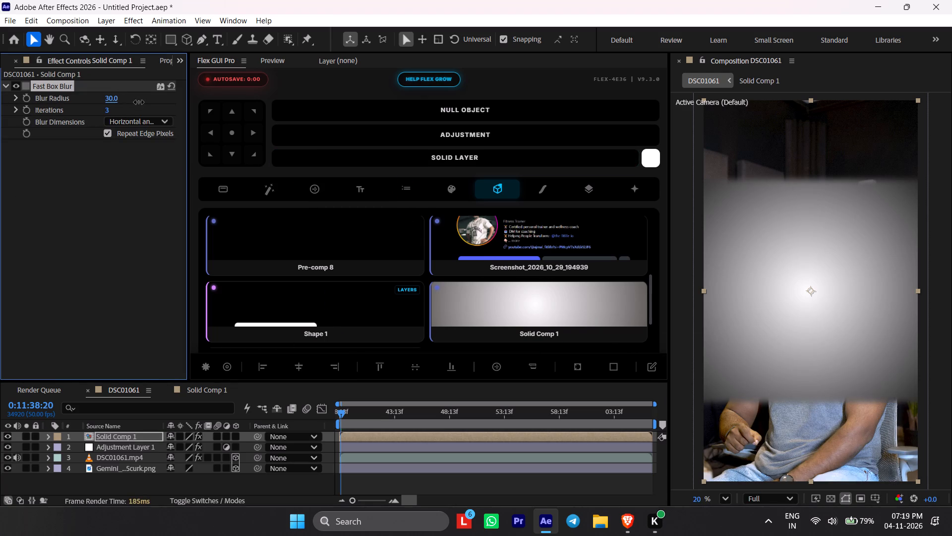
left_click_drag(139, 102, 96, 114)
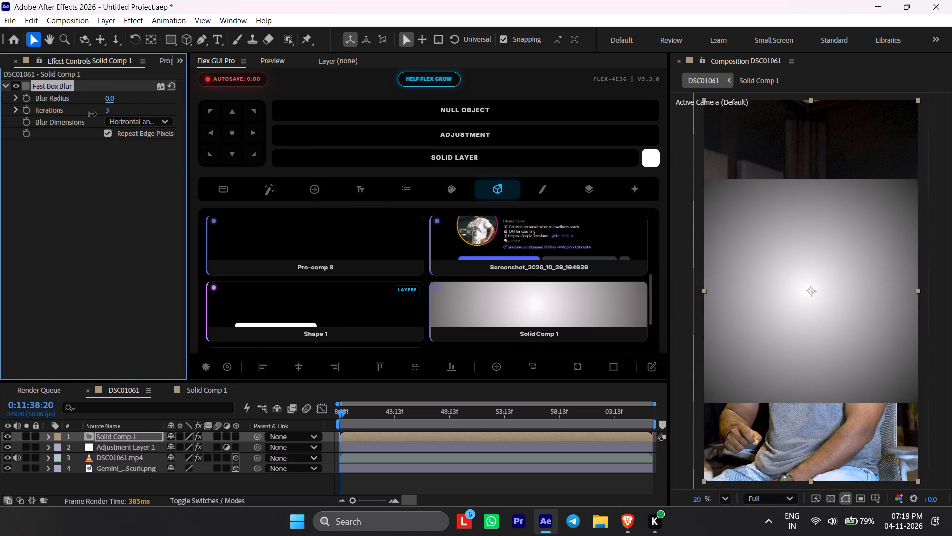
left_click_drag(96, 114, 130, 123)
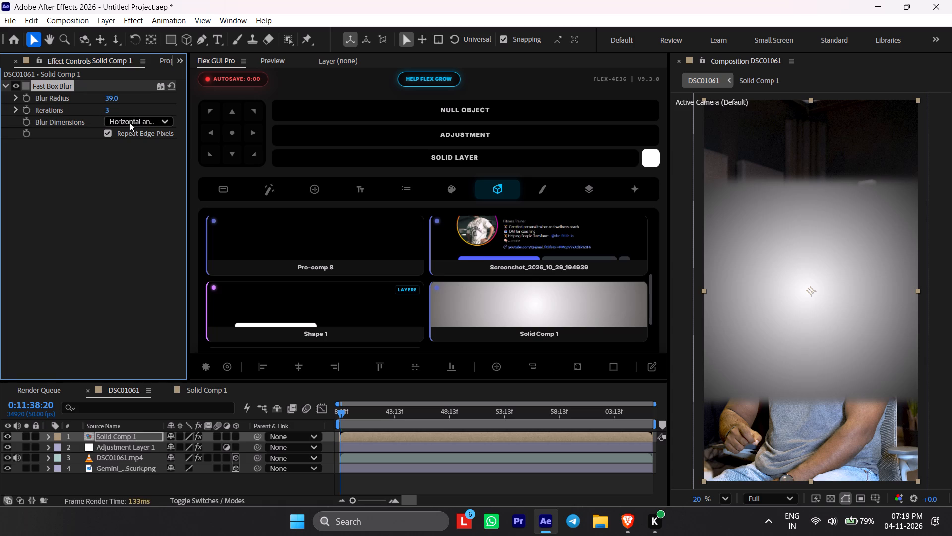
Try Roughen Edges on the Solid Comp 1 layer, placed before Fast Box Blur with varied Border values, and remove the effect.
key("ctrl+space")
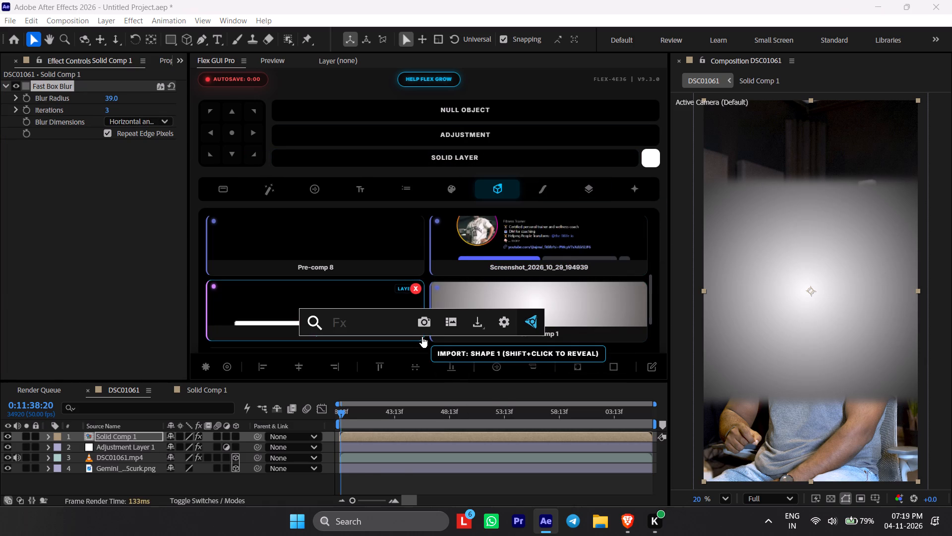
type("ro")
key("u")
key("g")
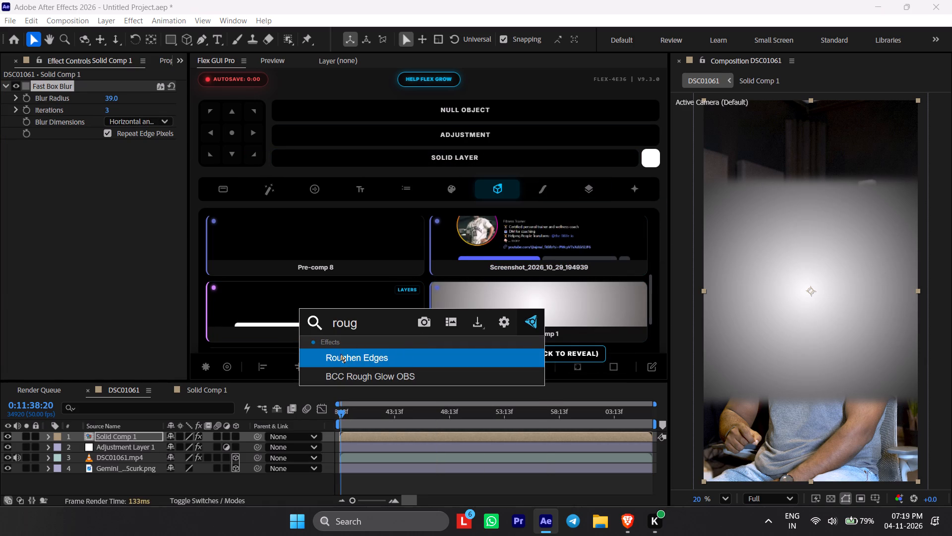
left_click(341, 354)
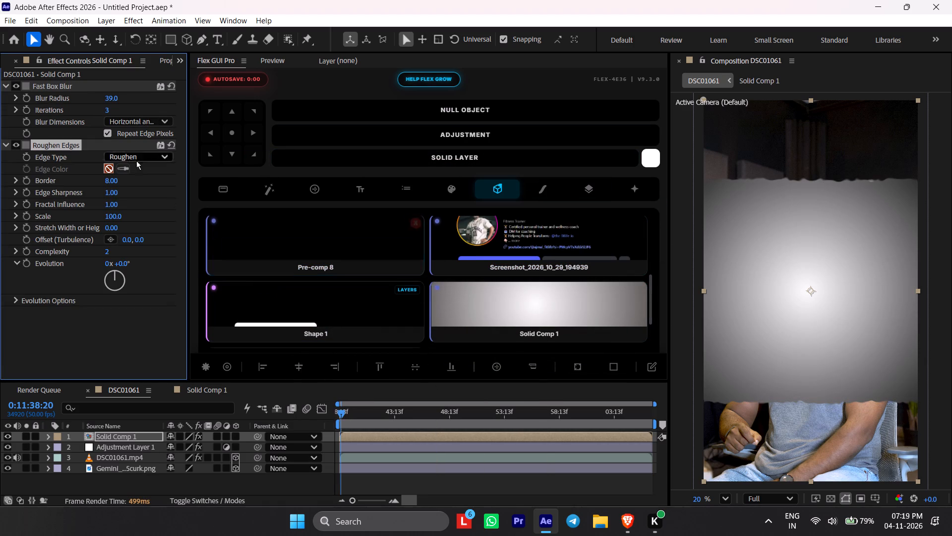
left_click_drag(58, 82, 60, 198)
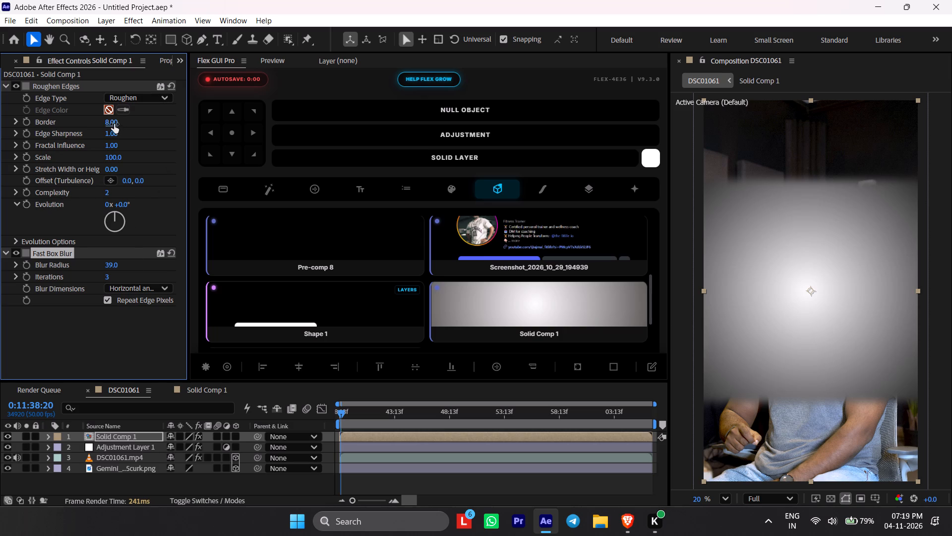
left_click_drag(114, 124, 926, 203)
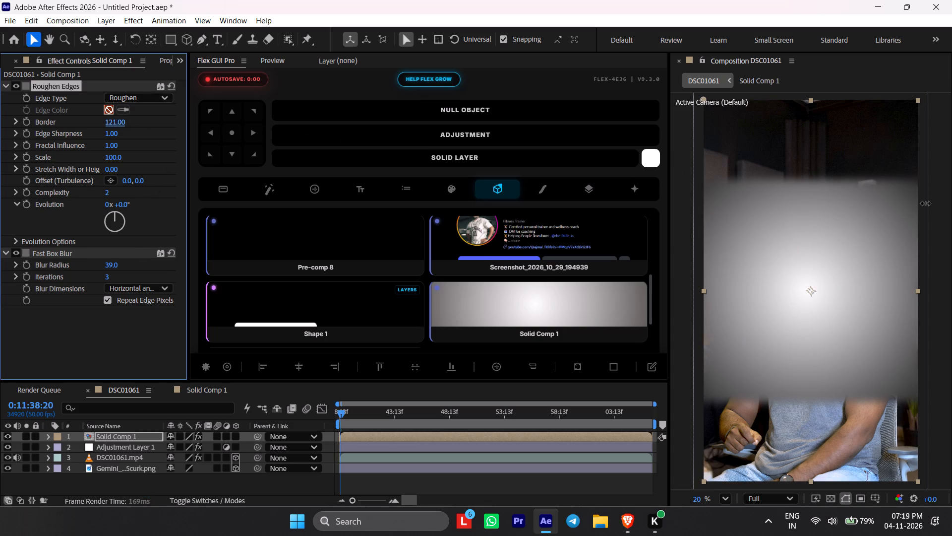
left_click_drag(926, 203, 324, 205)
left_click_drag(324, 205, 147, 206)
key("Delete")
Move Solid Comp 1 straight up in the frame so its glow sits near the top, above the speaker's head.
left_click_drag(852, 265, 856, 158)
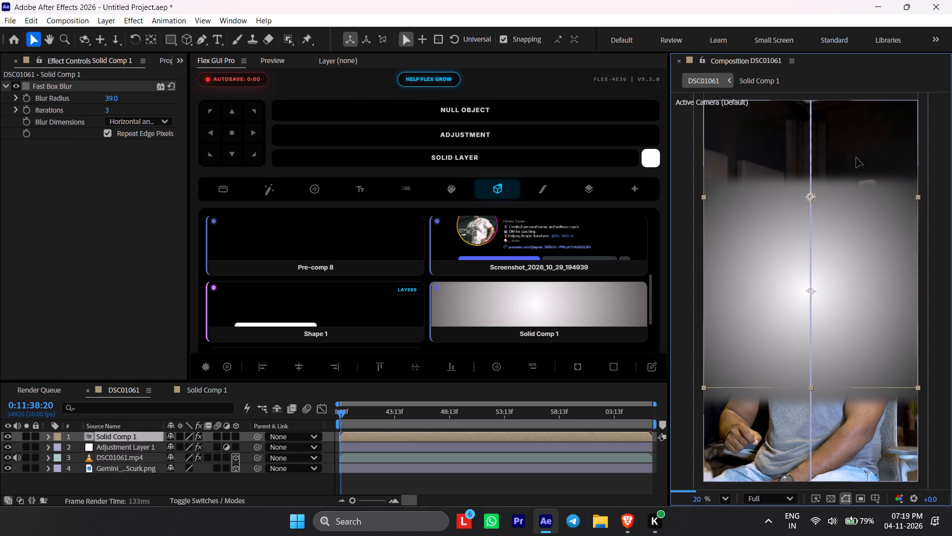
left_click_drag(856, 158, 843, 113)
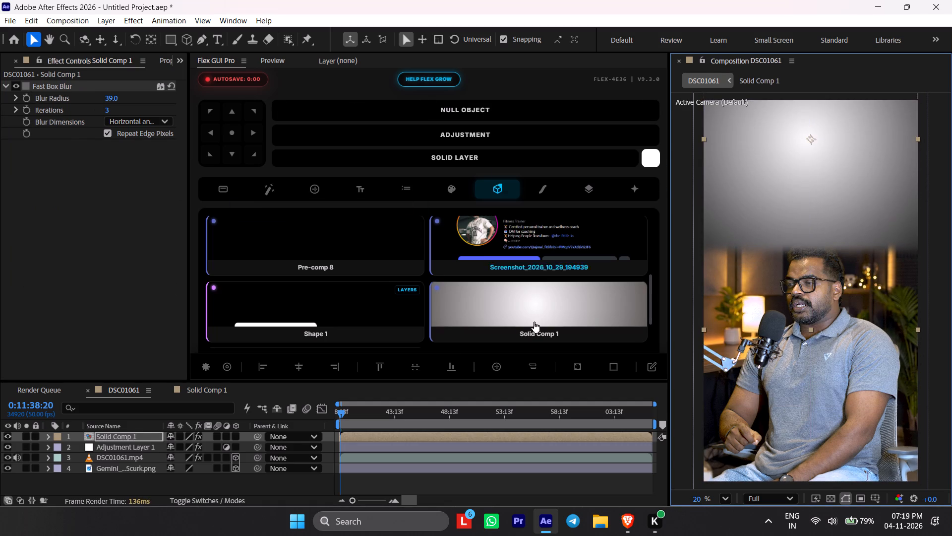
Reorder the Solid Comp 1 layer to sit below DSC01061.mp4 and above the Gemini image, behind the speaker.
left_click_drag(130, 436, 130, 453)
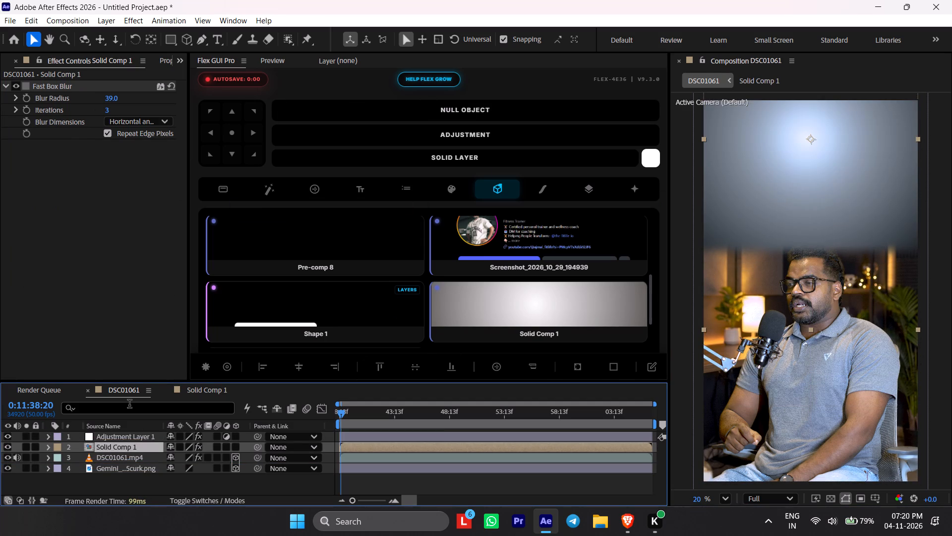
key("ctrl+z")
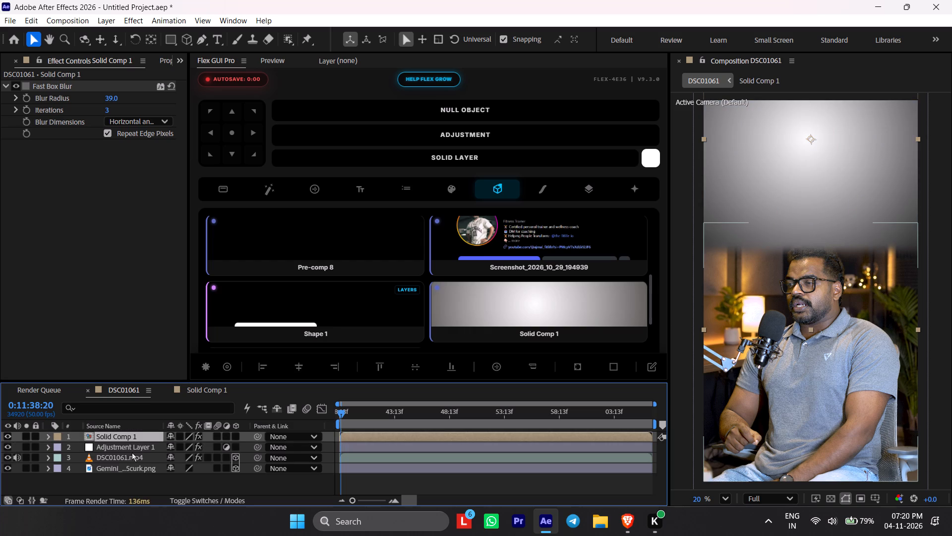
left_click(127, 459)
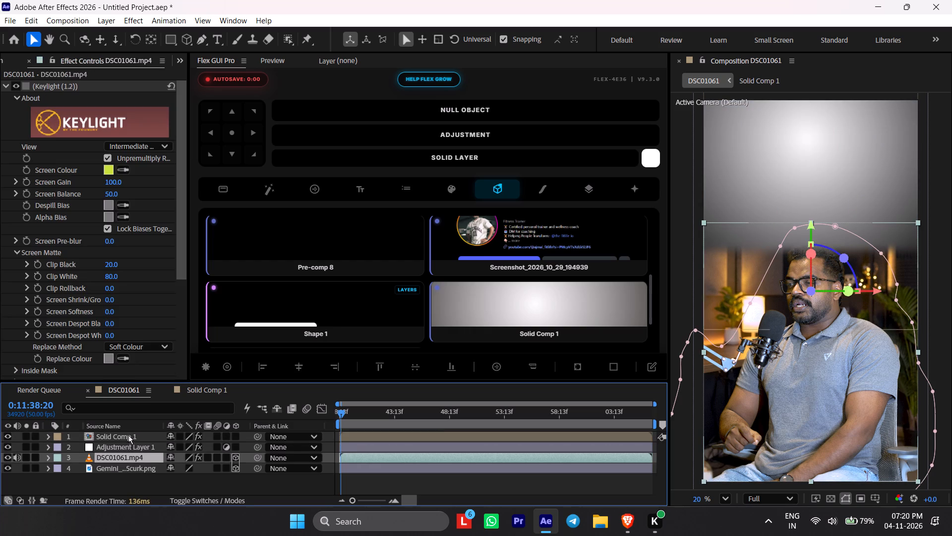
left_click_drag(130, 429, 130, 442)
left_click_drag(130, 438, 130, 458)
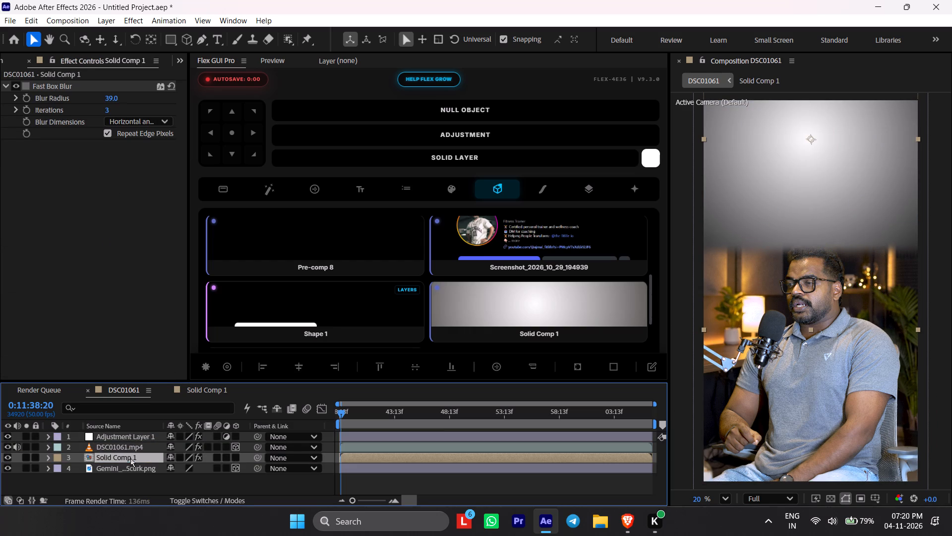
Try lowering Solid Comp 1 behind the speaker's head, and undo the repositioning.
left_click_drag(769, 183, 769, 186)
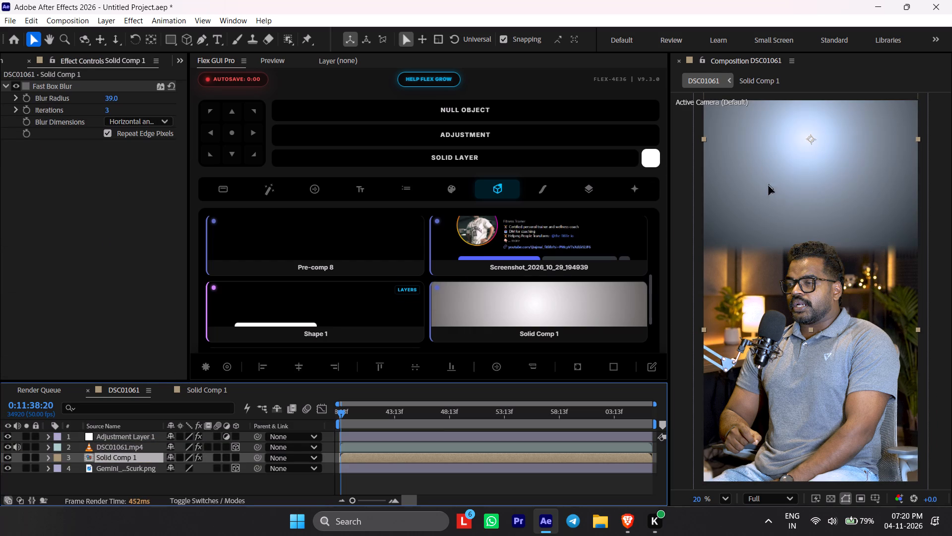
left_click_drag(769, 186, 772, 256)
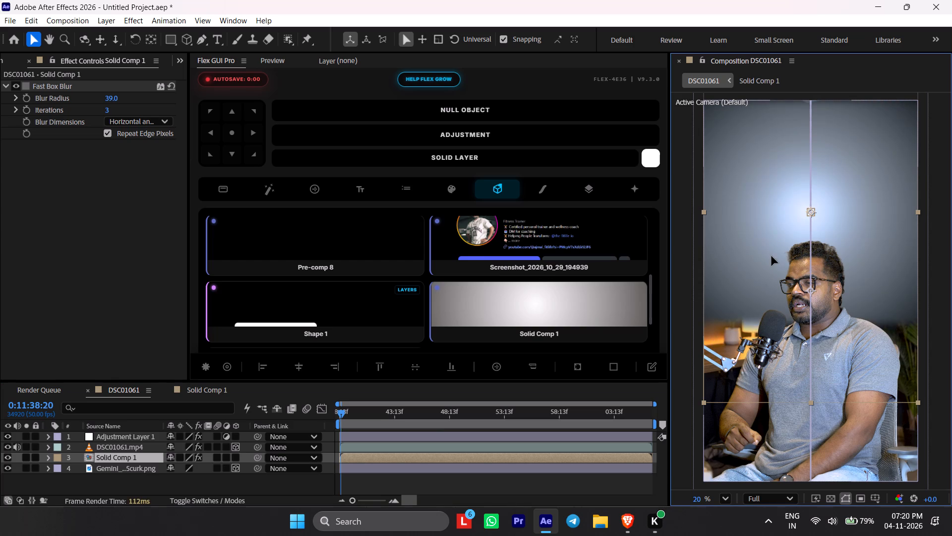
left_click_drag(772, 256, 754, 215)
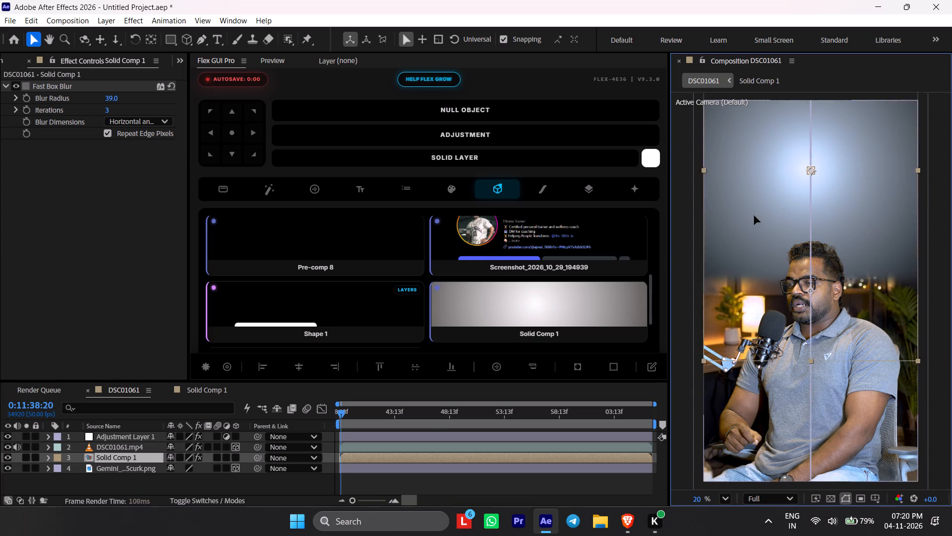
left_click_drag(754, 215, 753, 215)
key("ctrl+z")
Apply the finishing effect found by searching "fin" to Adjustment Layer 1, and scrub the timeline to check it.
left_click(380, 441)
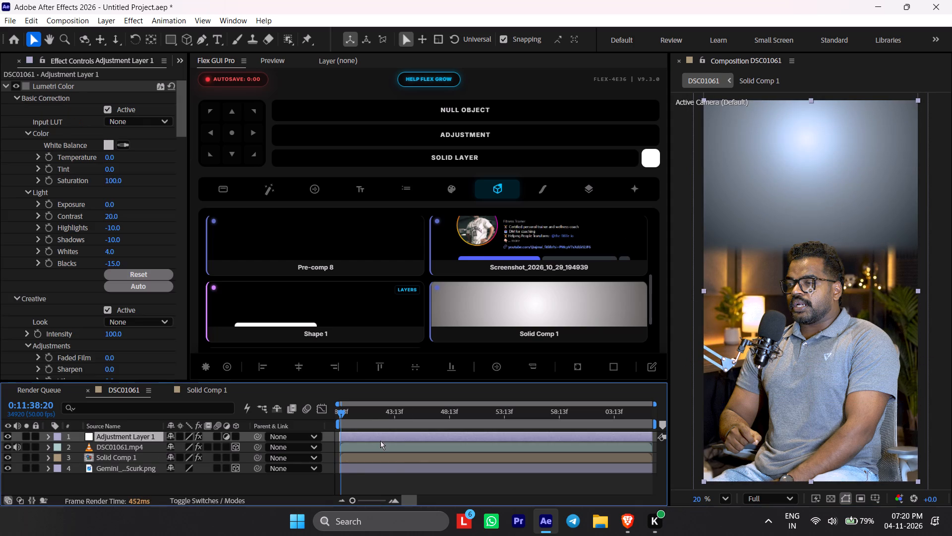
key("ctrl+space")
type("fi")
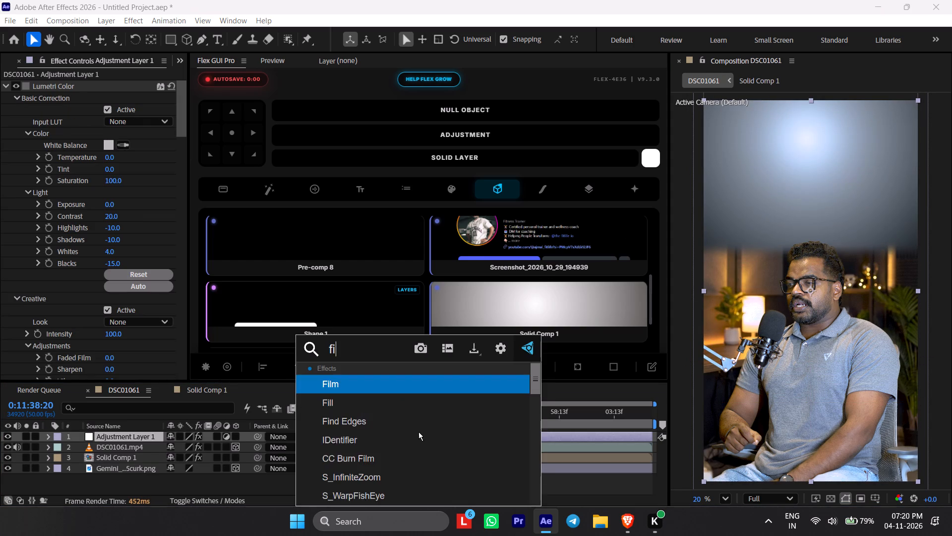
key("n")
left_click(374, 474)
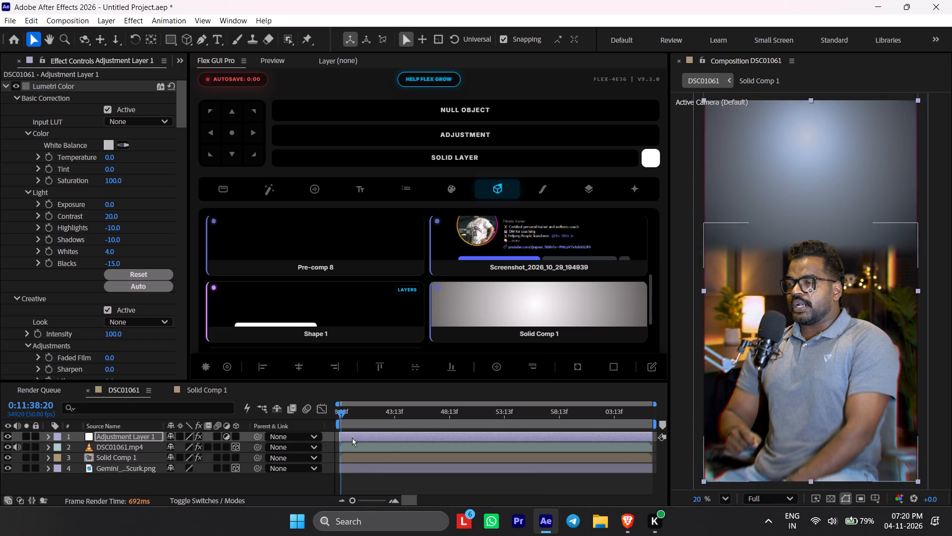
key("m")
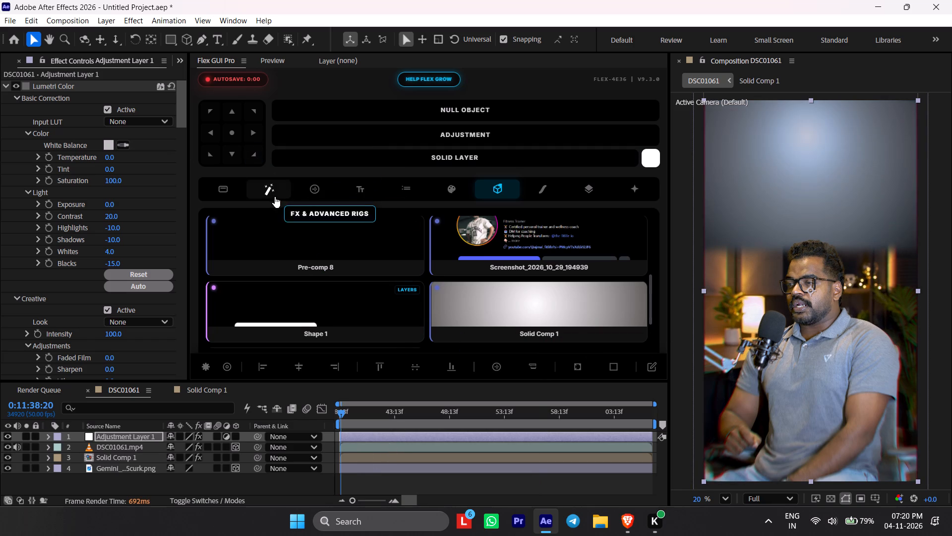
left_click(374, 487)
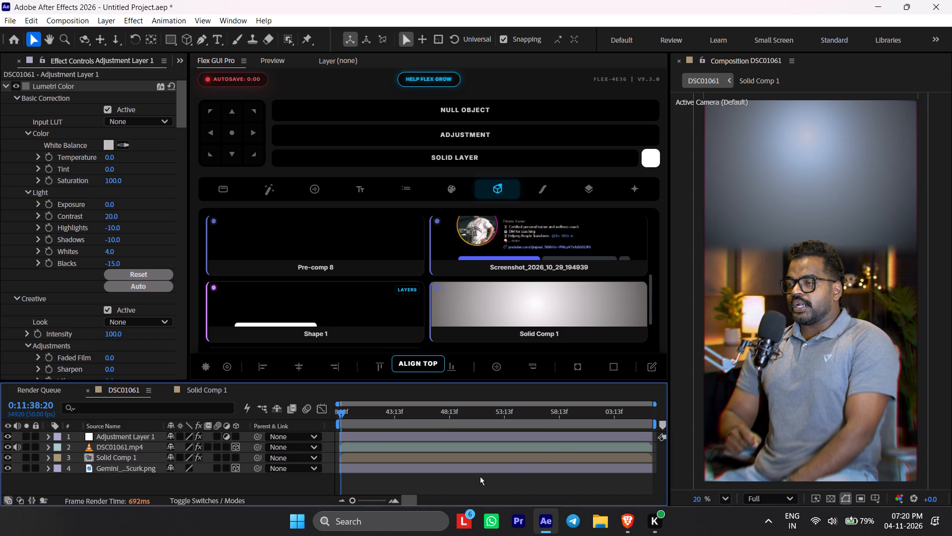
scroll(559, 466, "down", 6, "alt")
left_click_drag(593, 416, 621, 416)
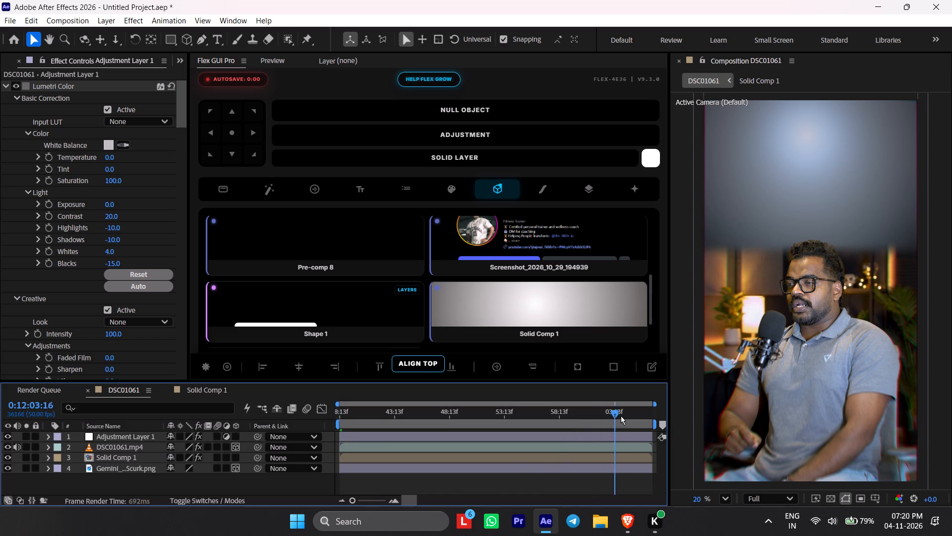
left_click_drag(621, 416, 328, 429)
Save the project as Untitled Project in a new folder named "new work for aju nov 4" on the Data (F:) drive.
key("ctrl+s")
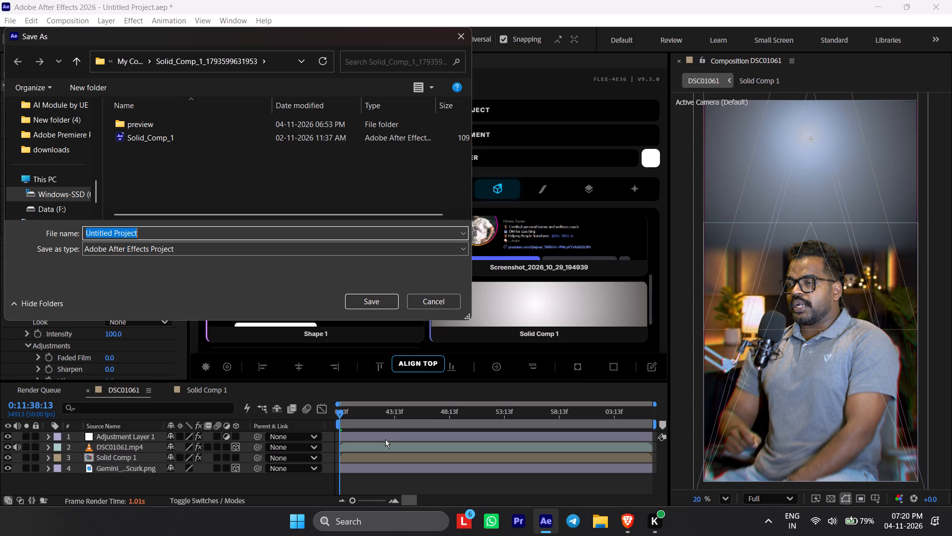
scroll(32, 174, "down", 2)
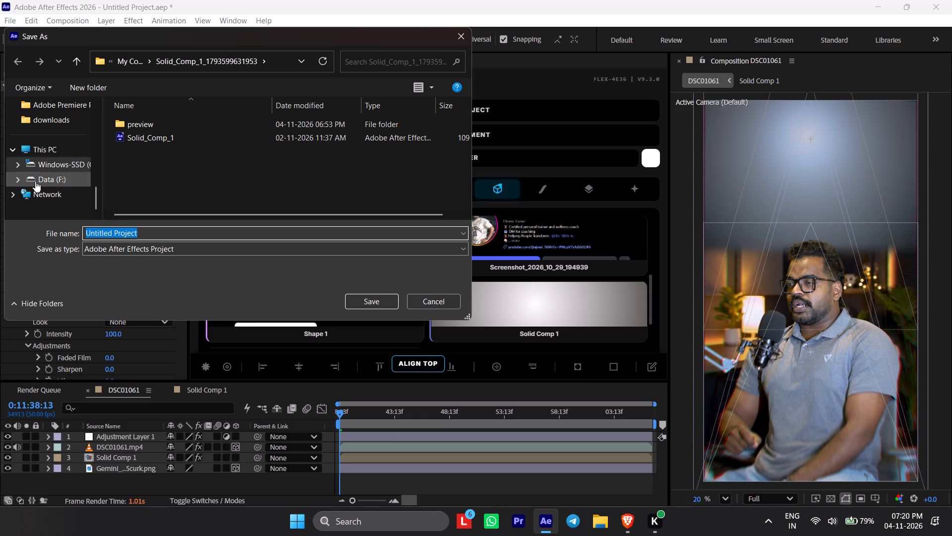
left_click(35, 181)
left_click(94, 81)
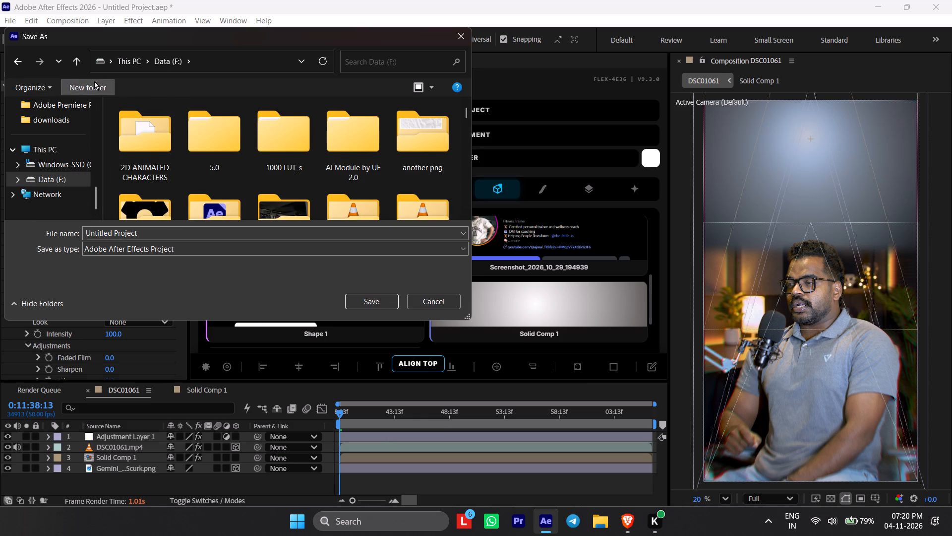
type("new work for a")
key("space")
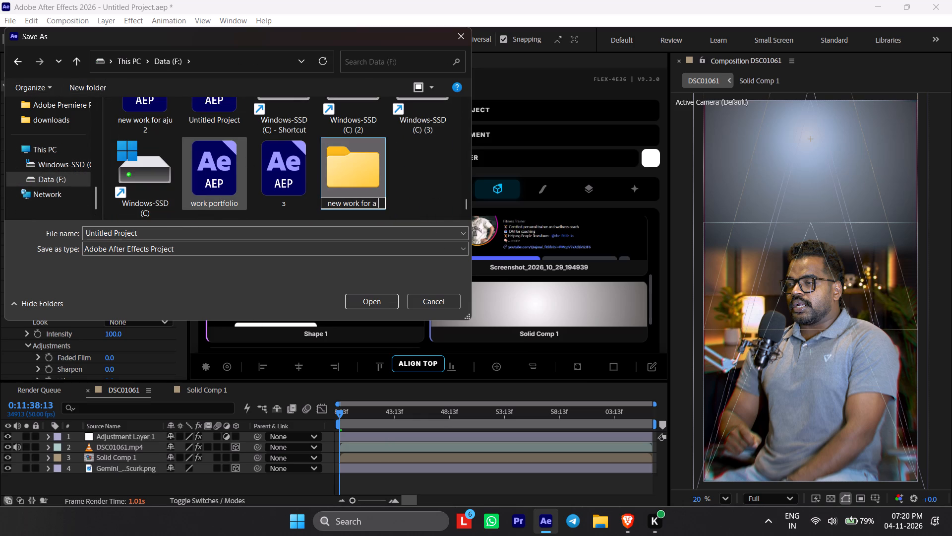
key("BackSpace")
type("ju nov")
key("space")
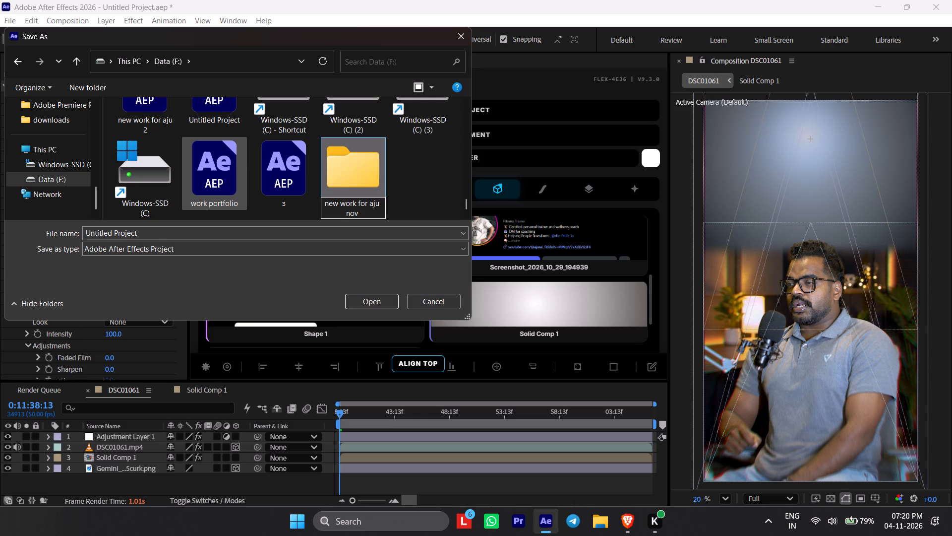
key("4")
double_click(376, 156)
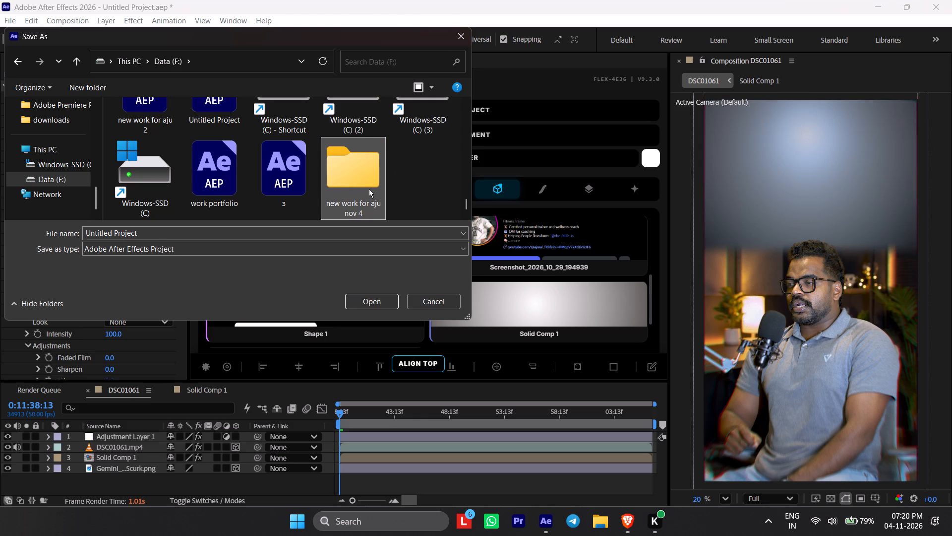
double_click(369, 189)
left_click(374, 309)
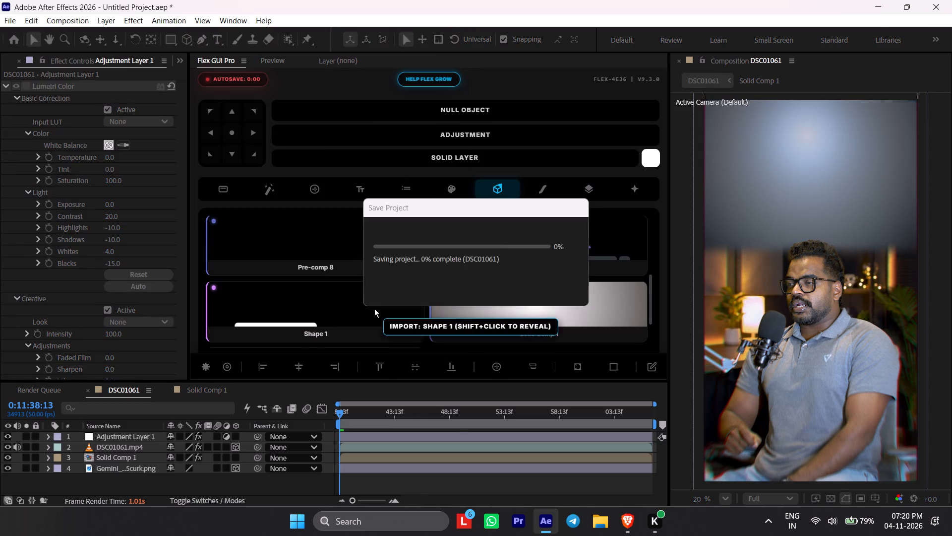
Set the DSC01061 composition's preview resolution to Quarter and briefly play it from the start of the work area.
left_click_drag(350, 418, 277, 408)
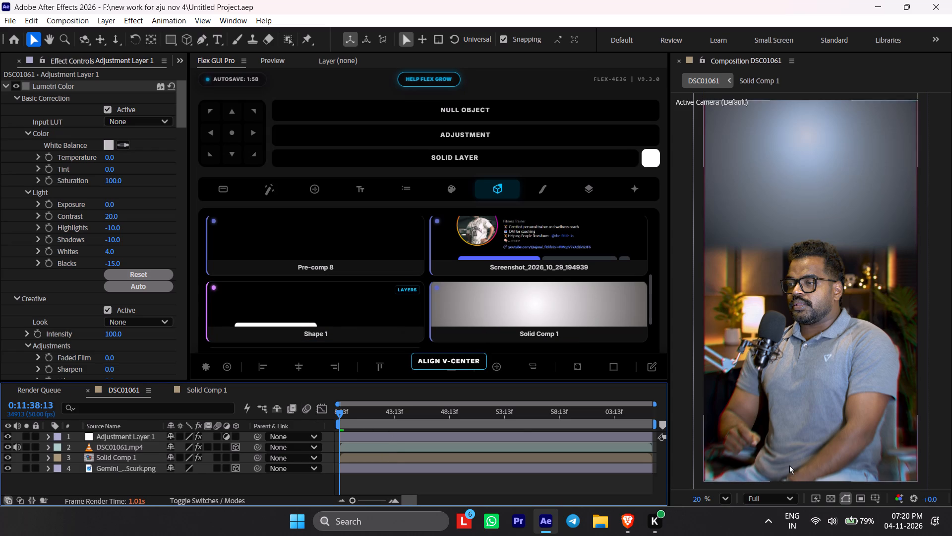
left_click(752, 494)
left_click(770, 398)
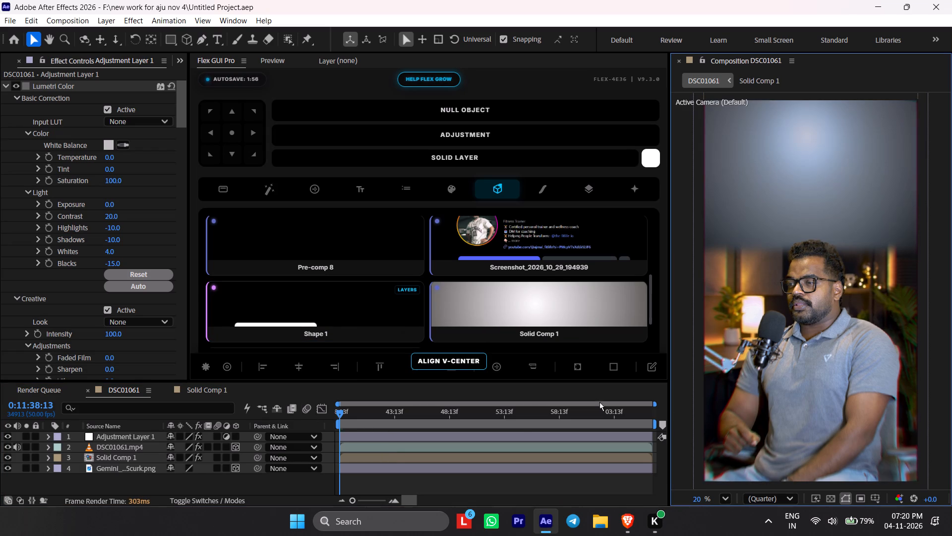
key("space")
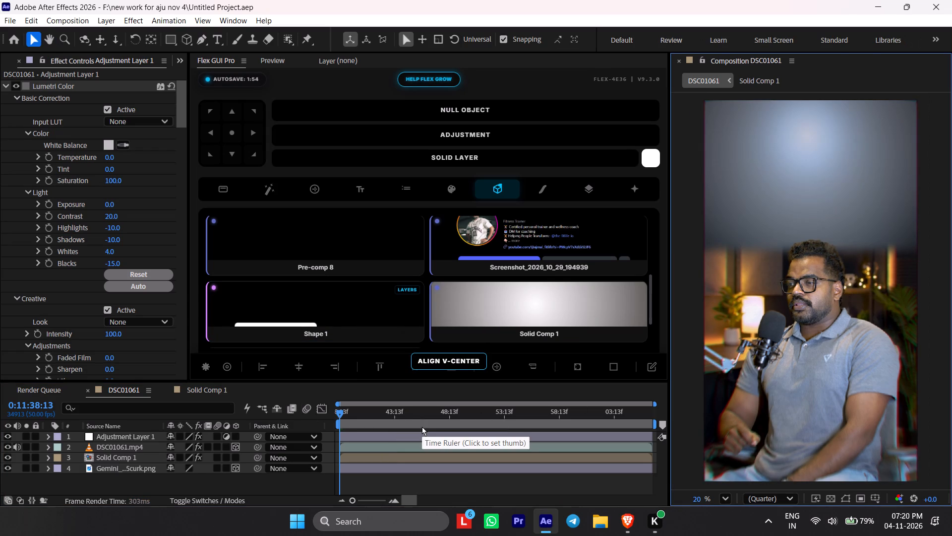
key("space")
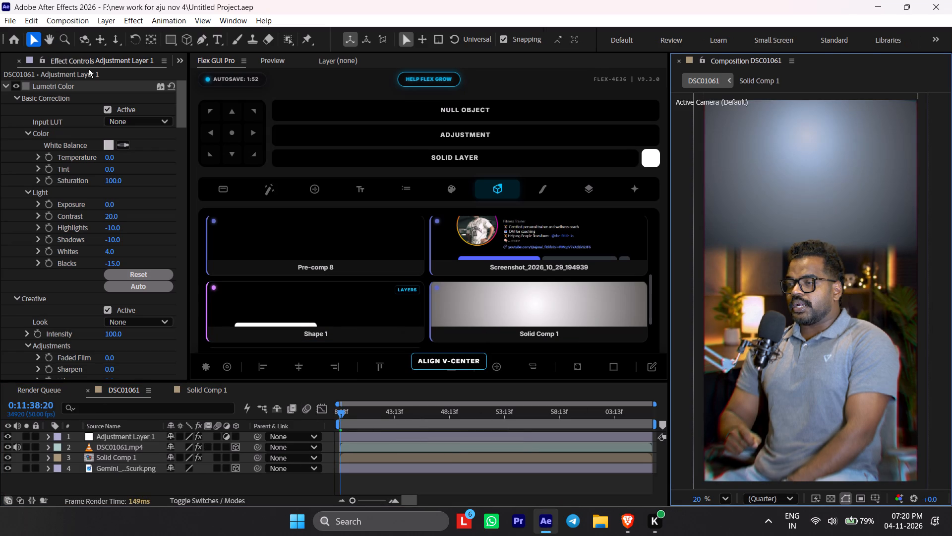
Import the text halftone image from the Assets Edit Like Vox folder inside assets on the Data (F:) drive.
scroll(93, 55, "up", 7)
double_click(76, 302)
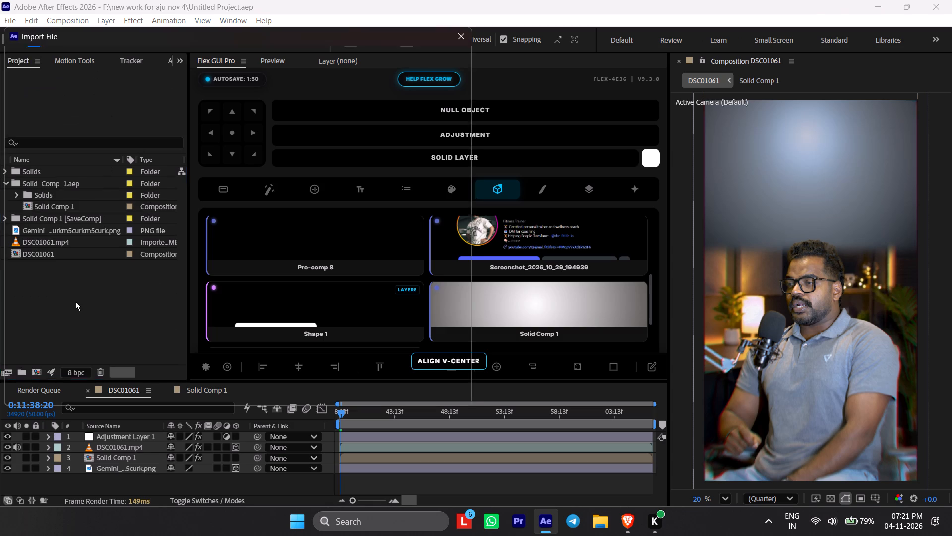
scroll(57, 201, "down", 2)
left_click(57, 223)
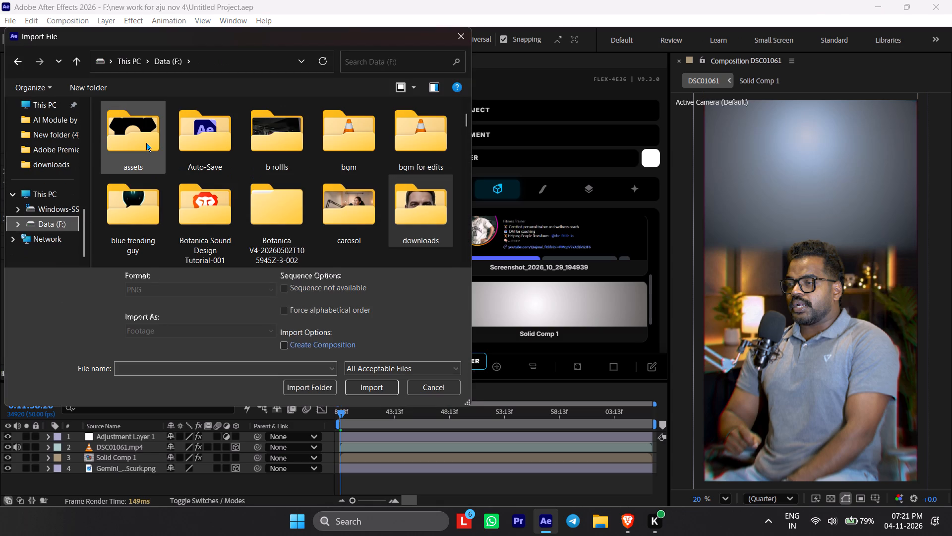
double_click(141, 137)
double_click(141, 137)
left_click(314, 216)
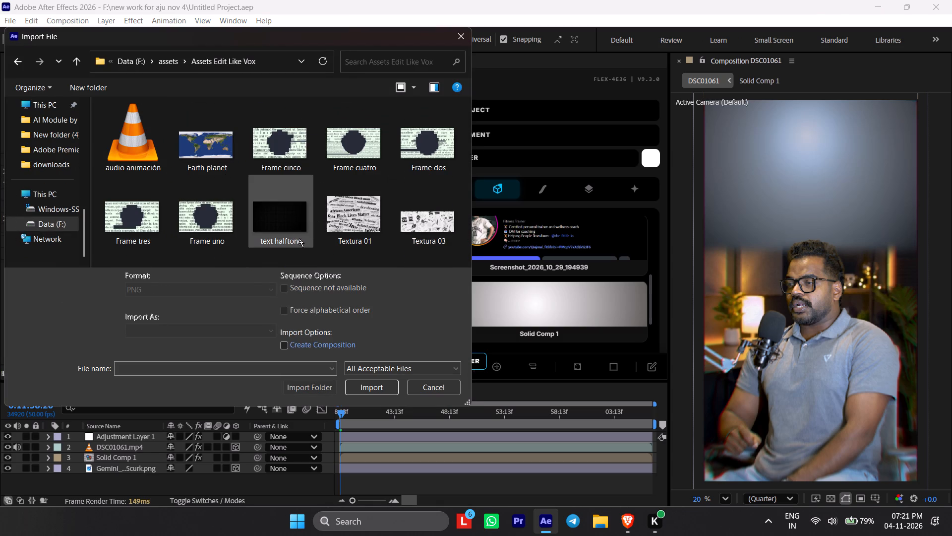
left_click(292, 240)
left_click(377, 388)
Switch to the Brave browser and search YouTube for "low cortisol song".
left_click(625, 518)
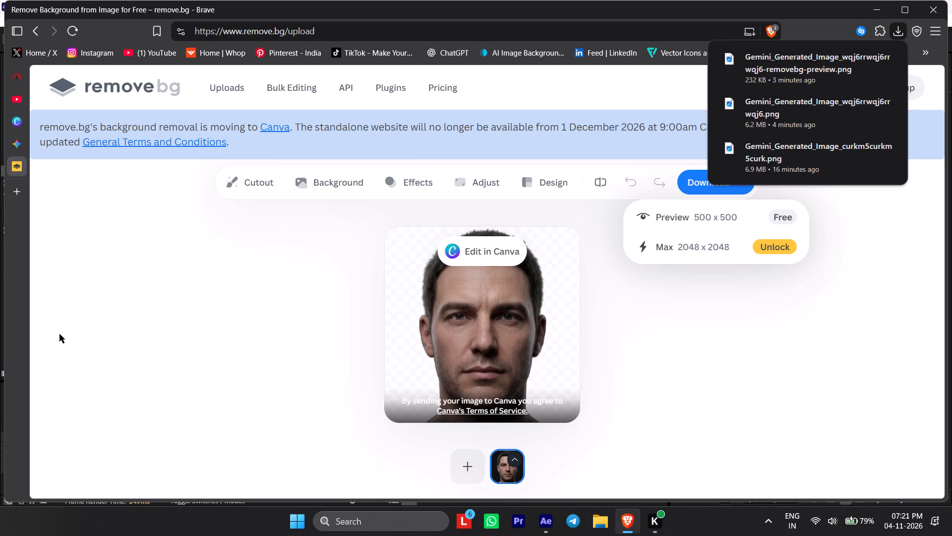
left_click(35, 205)
left_click(40, 200)
left_click(98, 95)
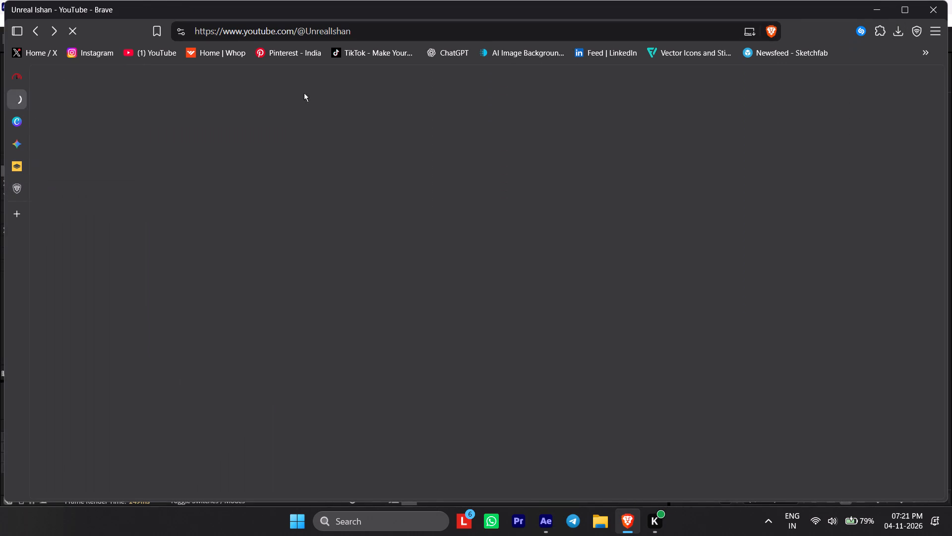
left_click(128, 183)
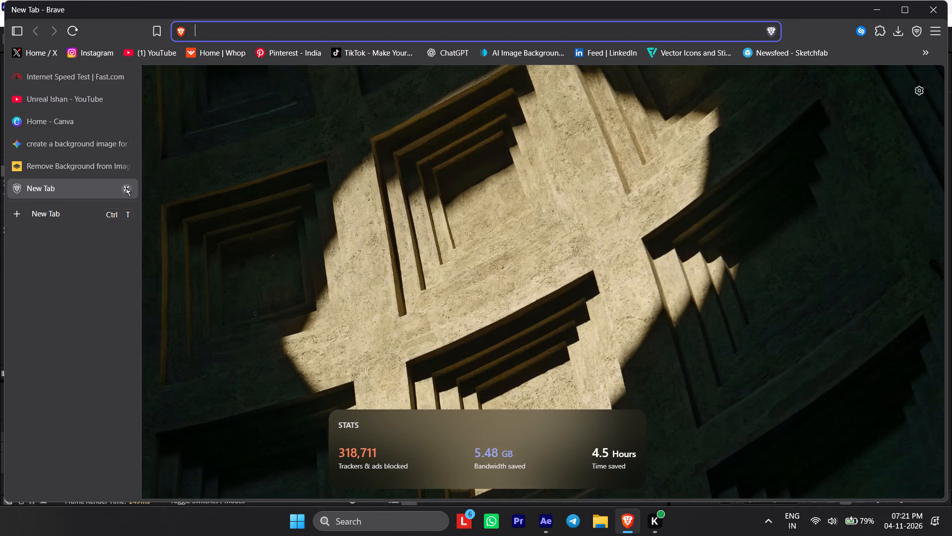
left_click(123, 192)
left_click(31, 100)
left_click(25, 100)
left_click(307, 85)
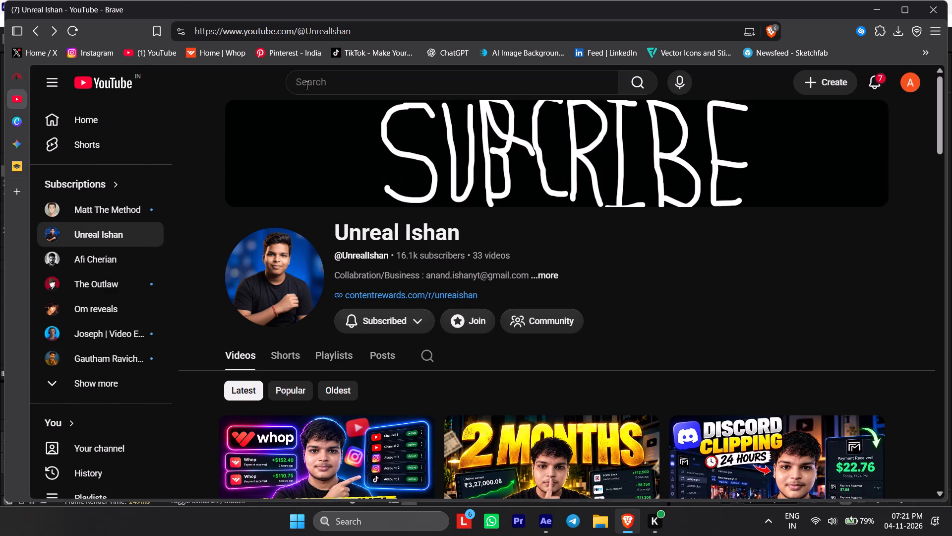
type("lo")
key("w")
left_click(398, 115)
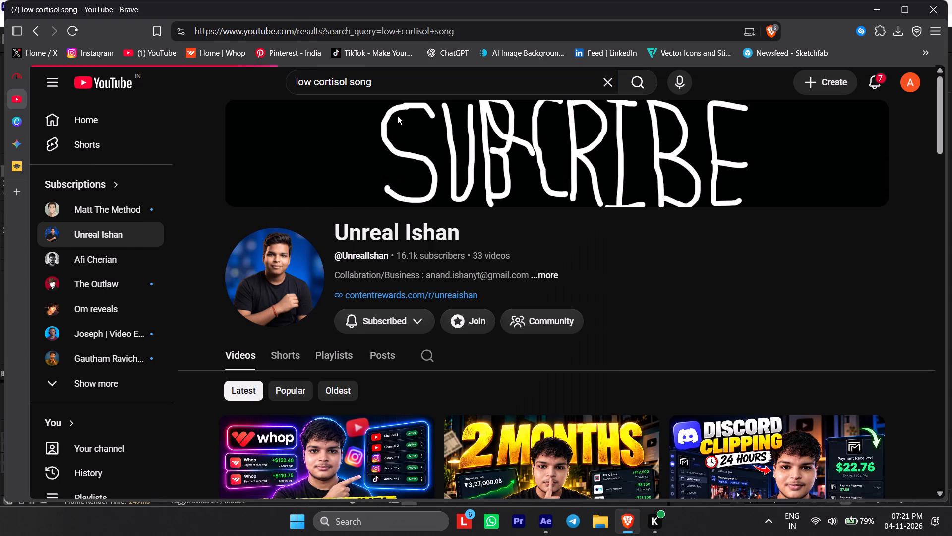
Browse the low cortisol song results, open one of the music videos, and switch back to After Effects.
scroll(445, 274, "down", 3)
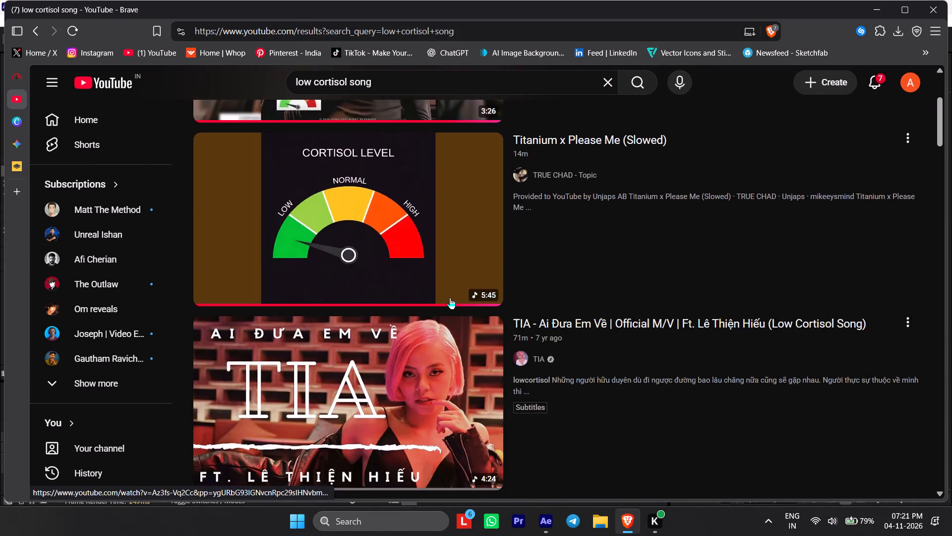
scroll(438, 304, "down", 19)
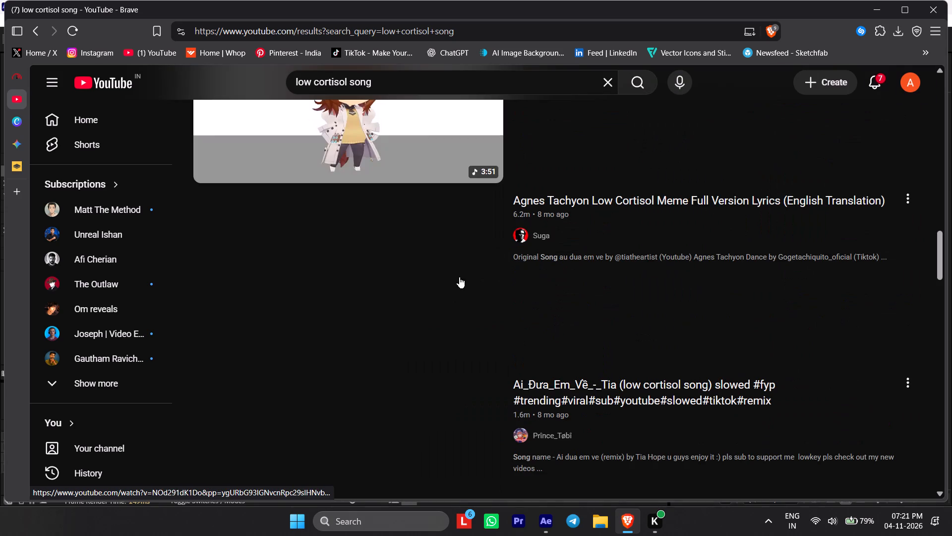
scroll(609, 198, "down", 4)
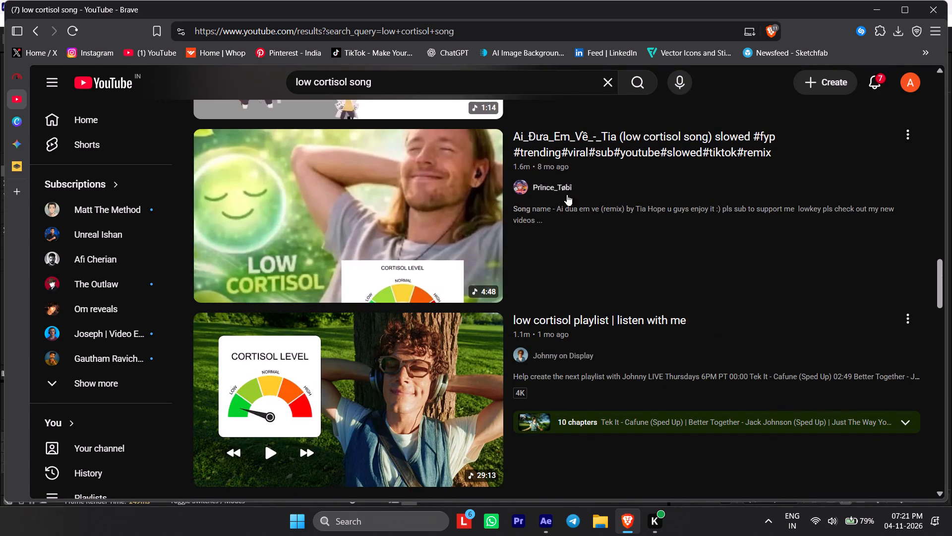
scroll(562, 208, "down", 1)
scroll(547, 233, "up", 20)
scroll(547, 233, "up", 6)
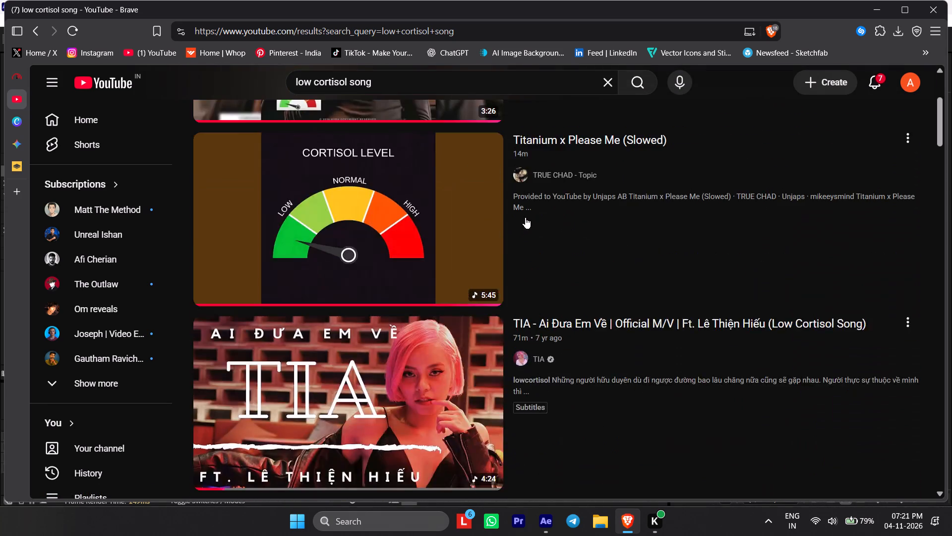
scroll(525, 217, "up", 3)
scroll(520, 226, "down", 2)
left_click(393, 325)
left_click(547, 535)
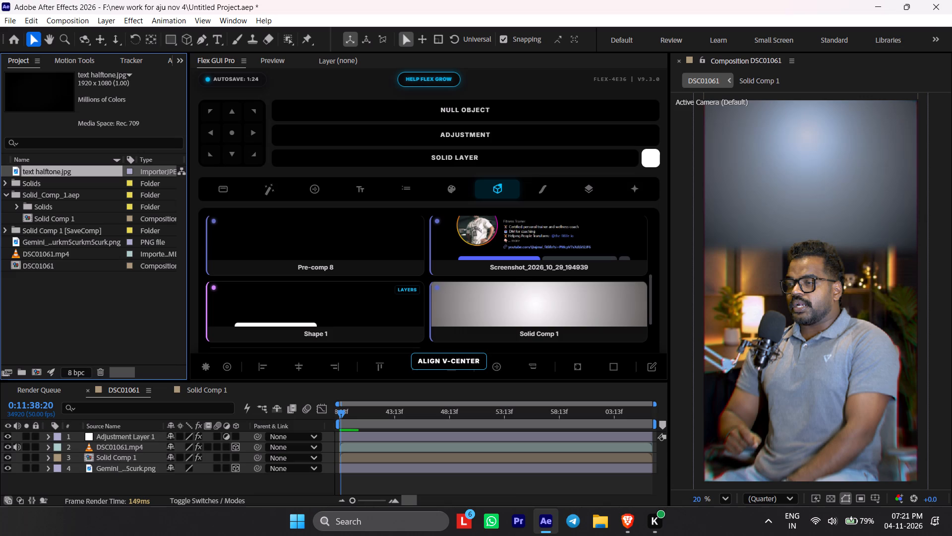
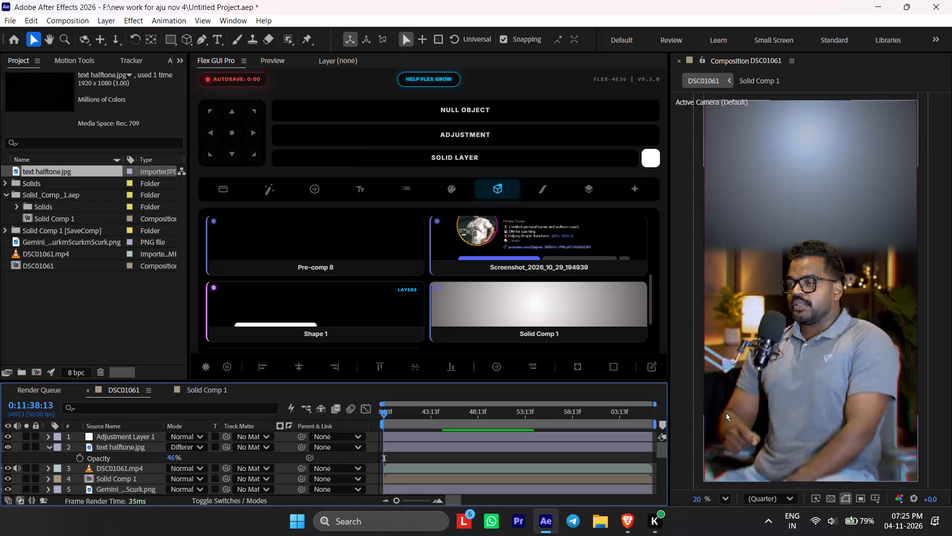
Switch to the Brave browser and rewind the Titanium x Please Me (Slowed) video to about 0:25.
left_click(632, 519)
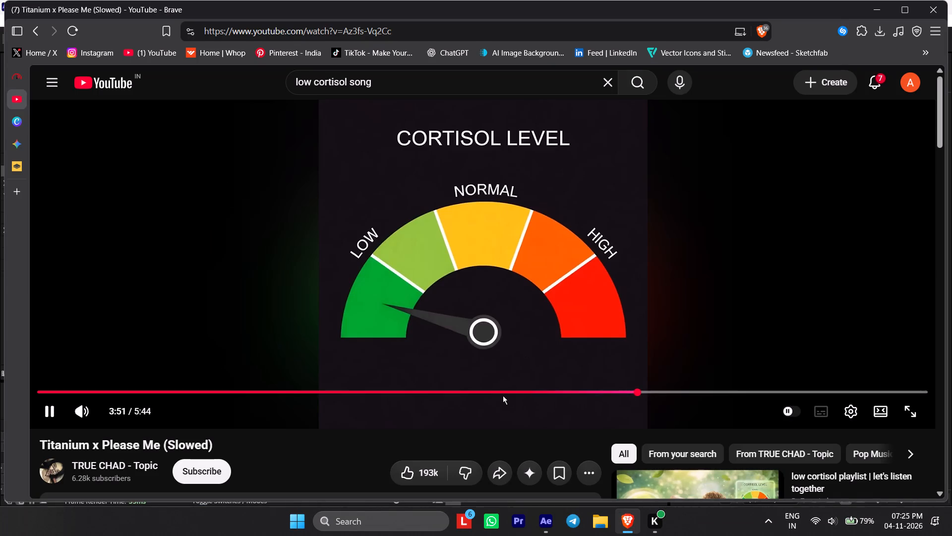
left_click_drag(469, 389, 225, 390)
left_click_drag(198, 387, 103, 392)
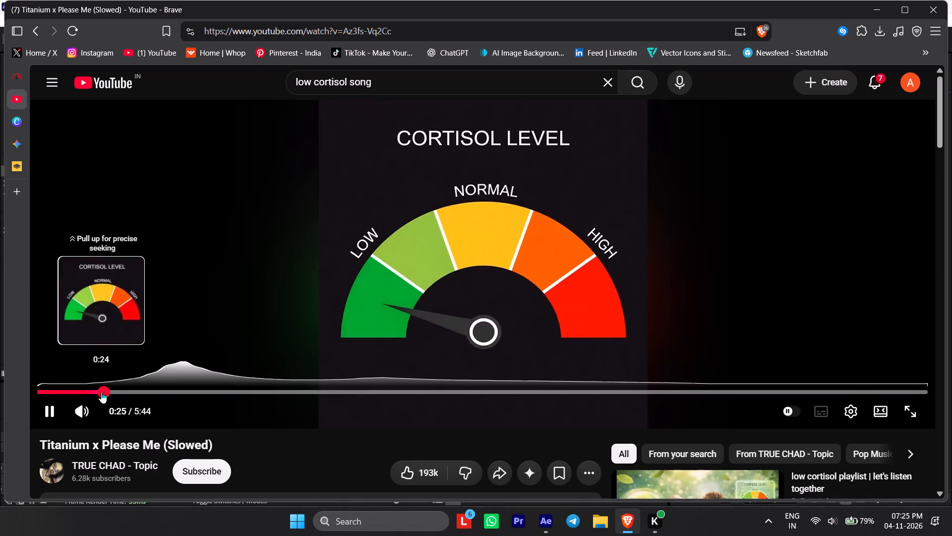
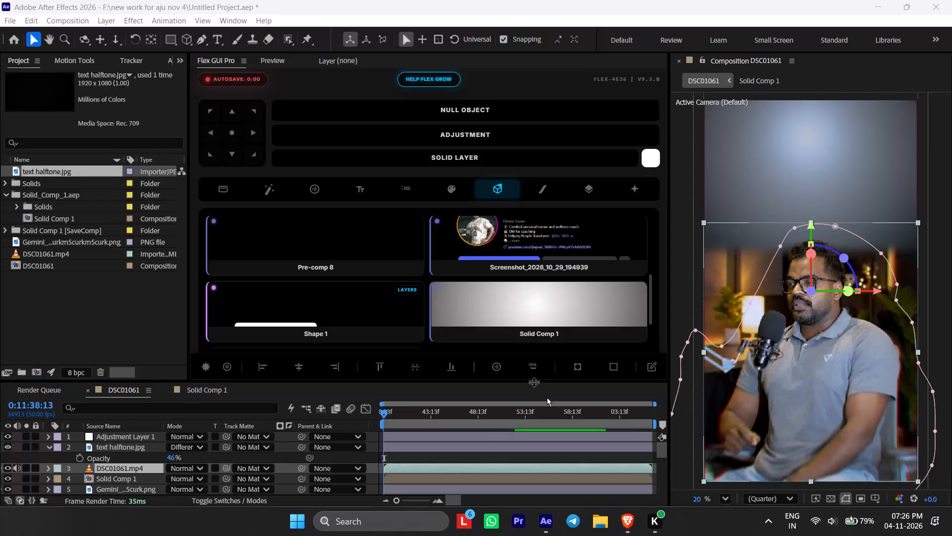
Scrub the opening of the DSC01061 composition up to about 0:11:39:39 and back, with the footage layer deselected, to examine the composite.
left_click_drag(415, 413, 398, 413)
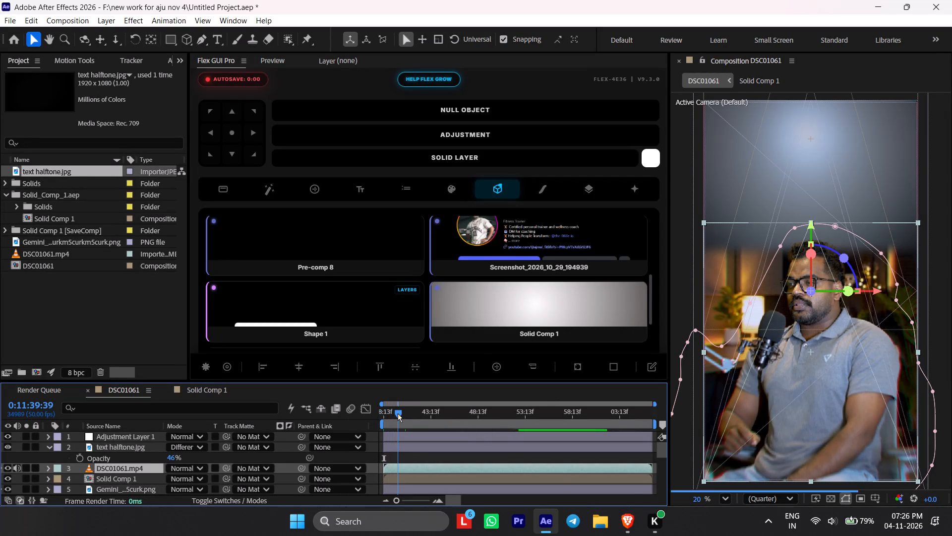
left_click_drag(398, 413, 398, 413)
left_click(418, 461)
left_click_drag(399, 407, 387, 412)
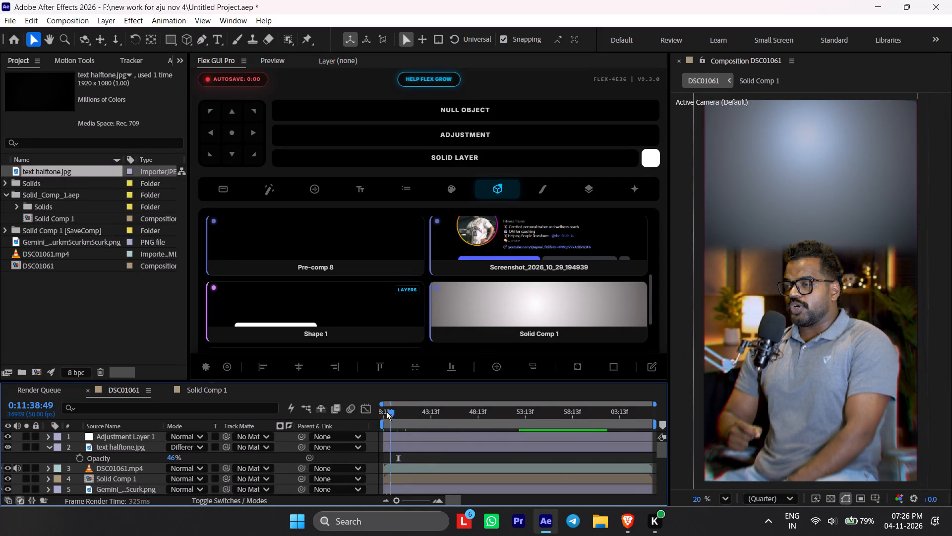
left_click_drag(387, 412, 380, 416)
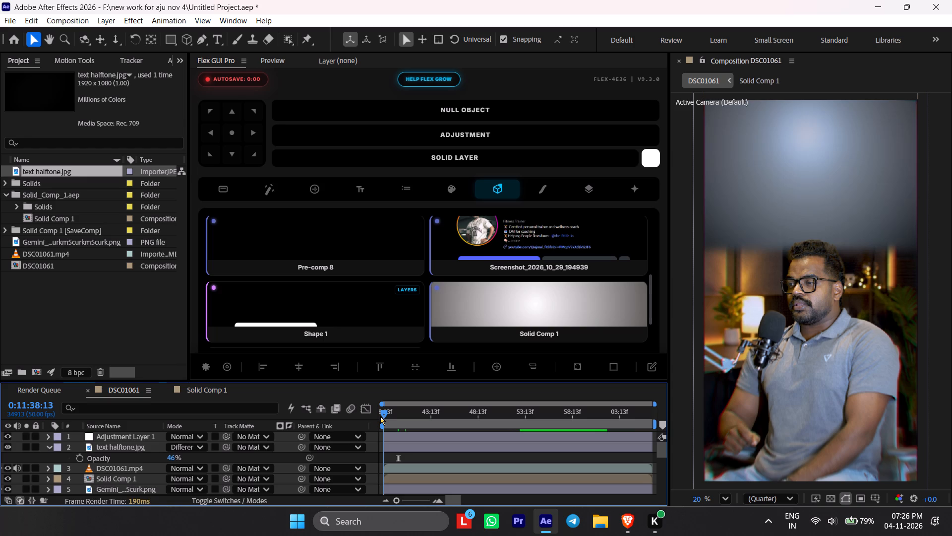
left_click_drag(380, 416, 381, 416)
left_click_drag(381, 416, 384, 418)
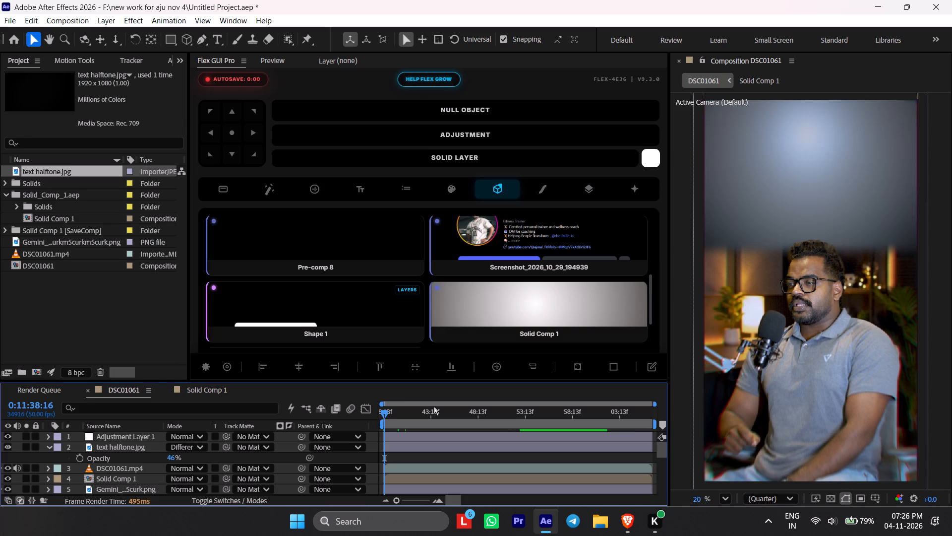
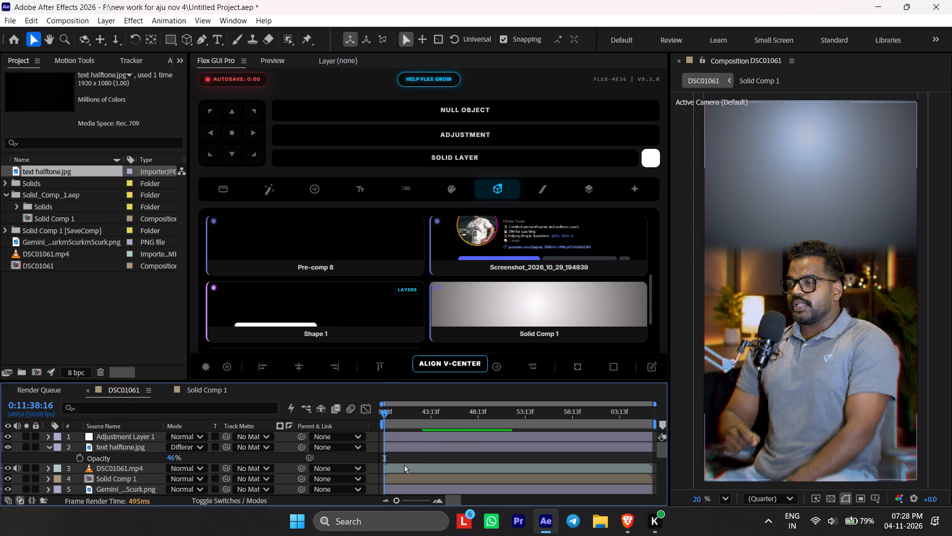
Hide text halftone.jpg and toggle Adjustment Layer 1's visibility to compare the composite with and without the colour grade.
left_click(404, 480)
scroll(396, 489, "down", 2)
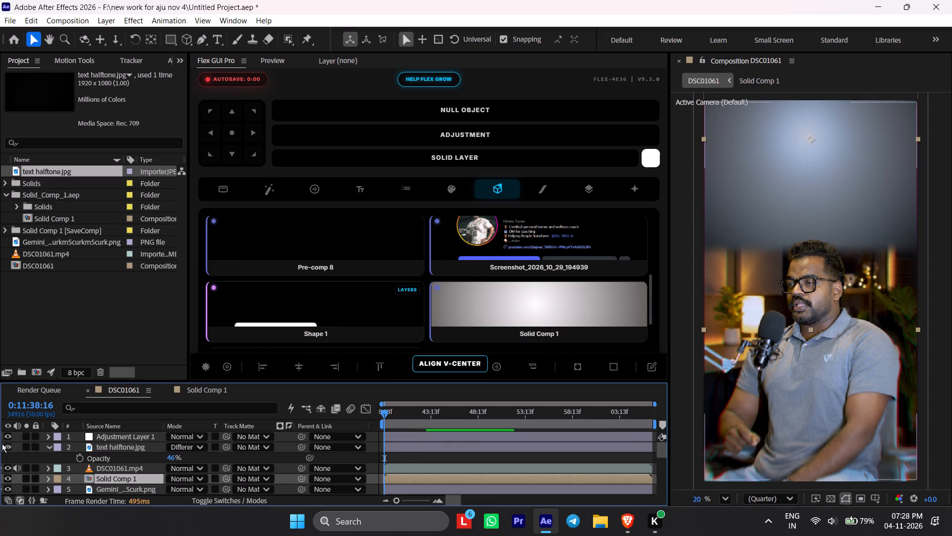
left_click_drag(9, 437, 8, 446)
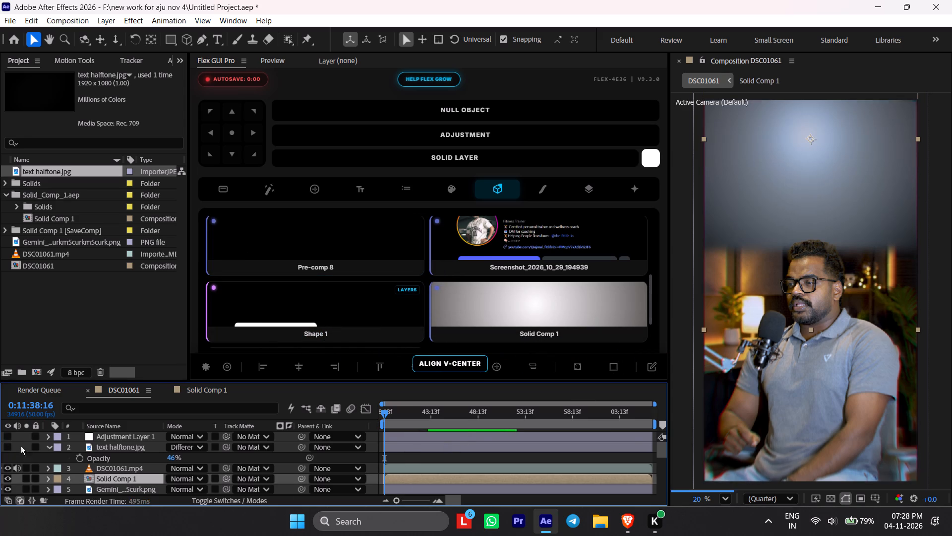
scroll(485, 442, "down", 2)
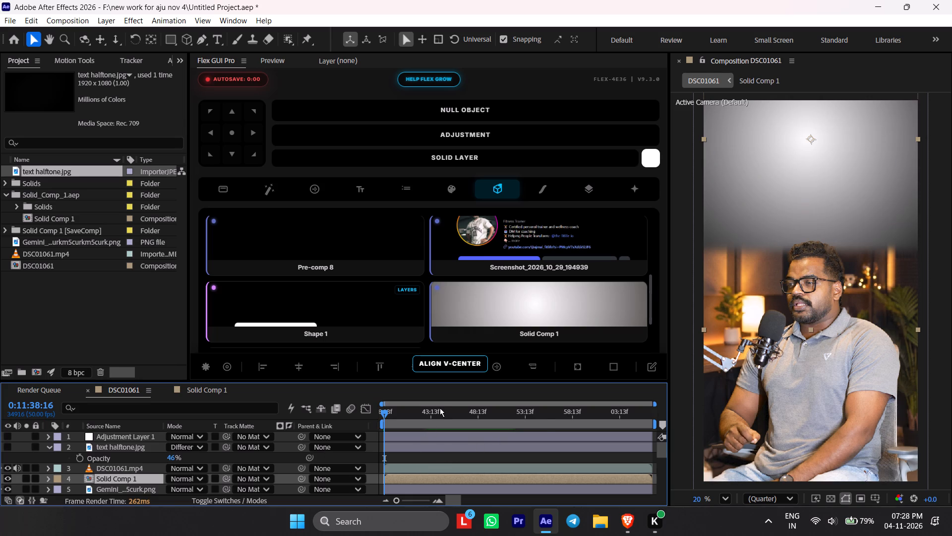
left_click(7, 436)
left_click(7, 436)
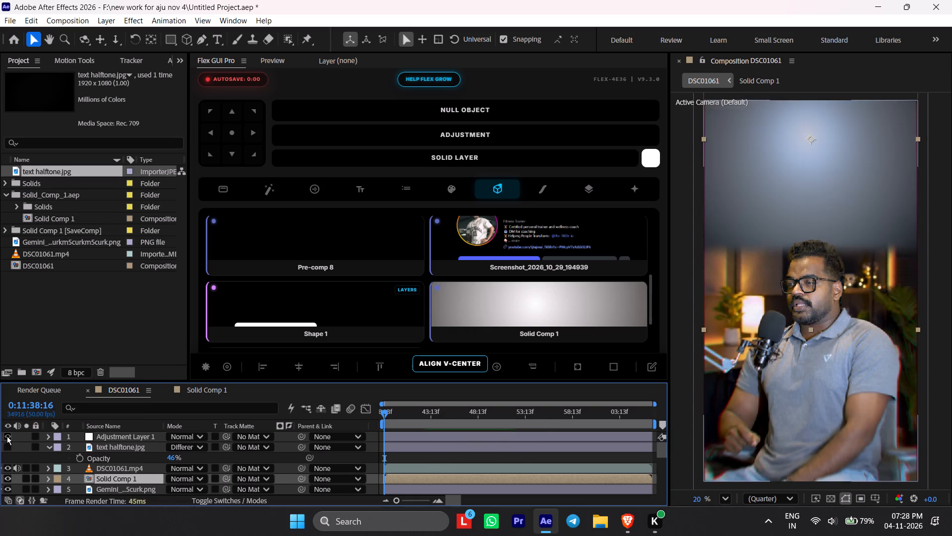
left_click(7, 436)
left_click(7, 436)
left_click(7, 436)
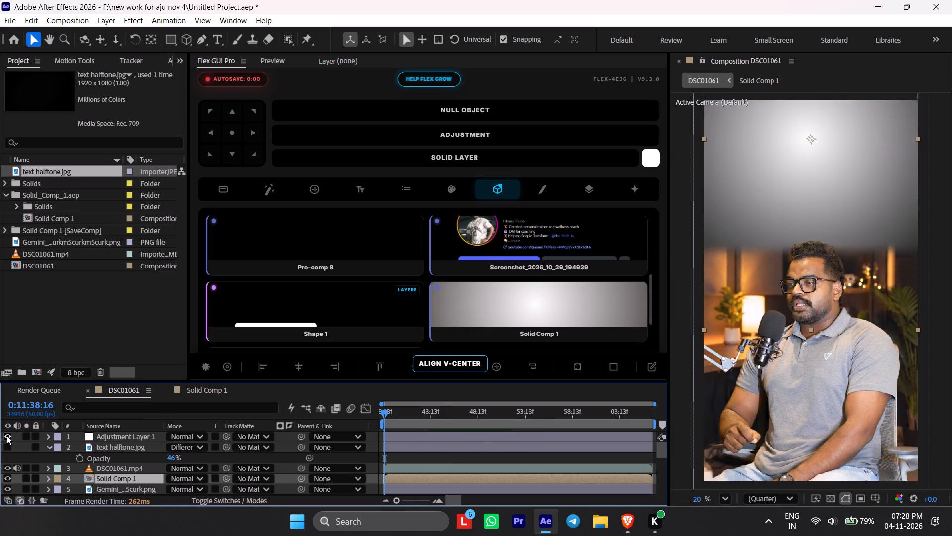
left_click(7, 436)
left_click(7, 436)
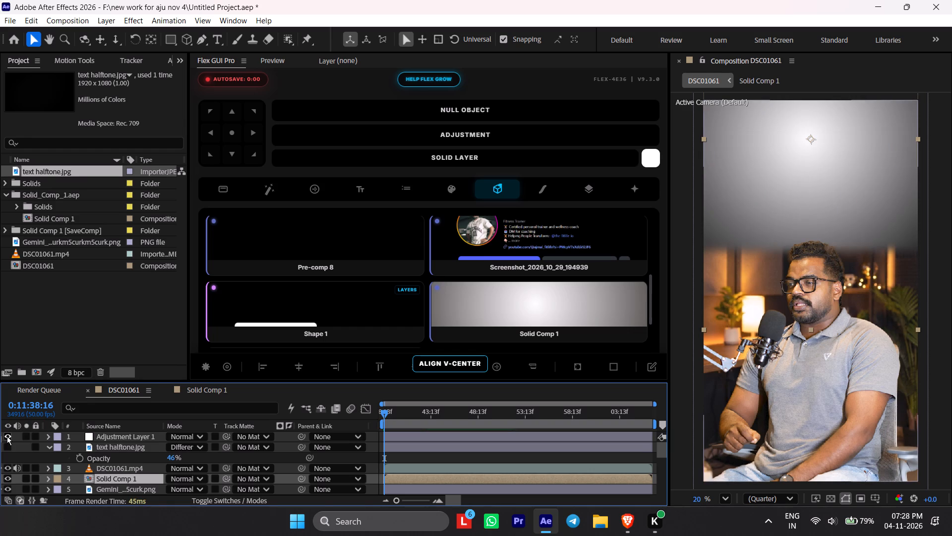
left_click(7, 436)
left_click(7, 436)
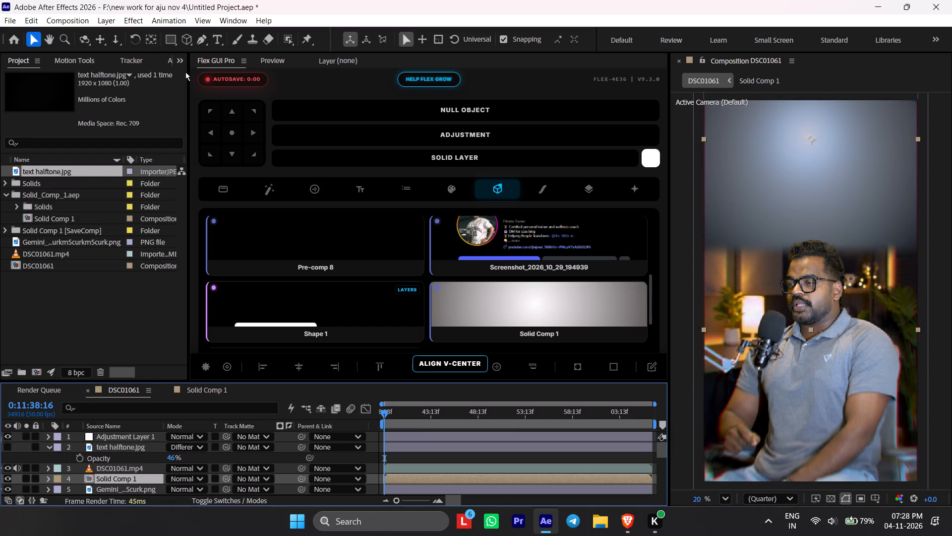
Reset the Split Toning shadow and highlight tints in Adjustment Layer 1's Lumetri Color effect.
left_click(181, 65)
left_click(196, 138)
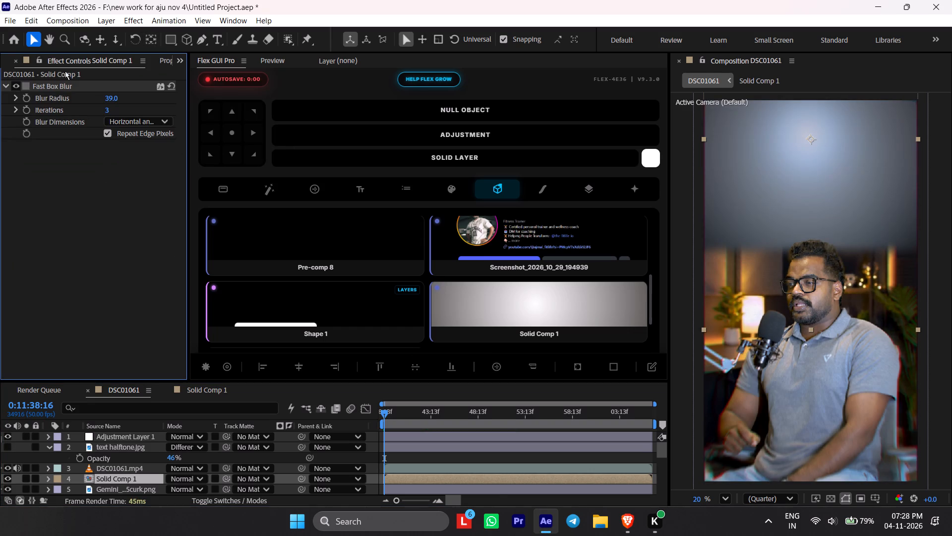
left_click(469, 453)
left_click(462, 439)
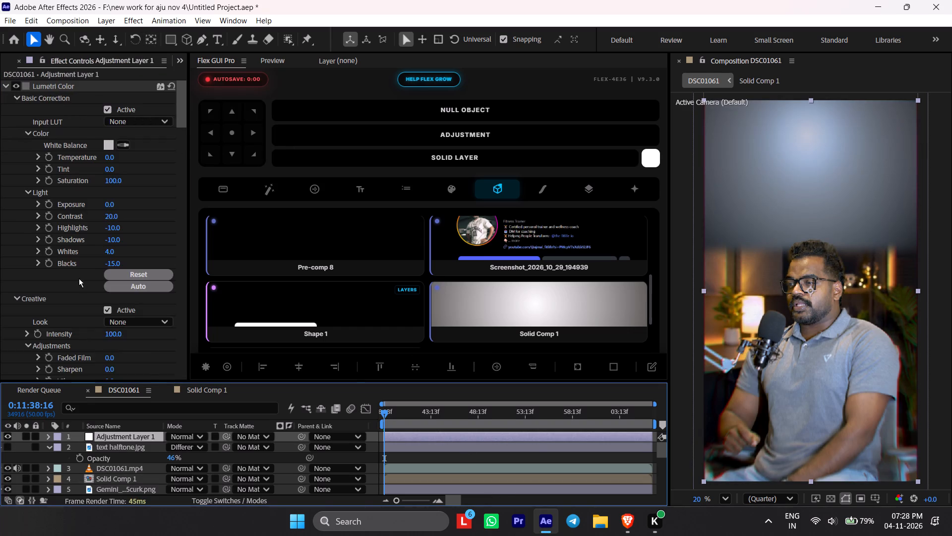
scroll(78, 275, "down", 5)
scroll(77, 284, "up", 3)
scroll(101, 237, "down", 3)
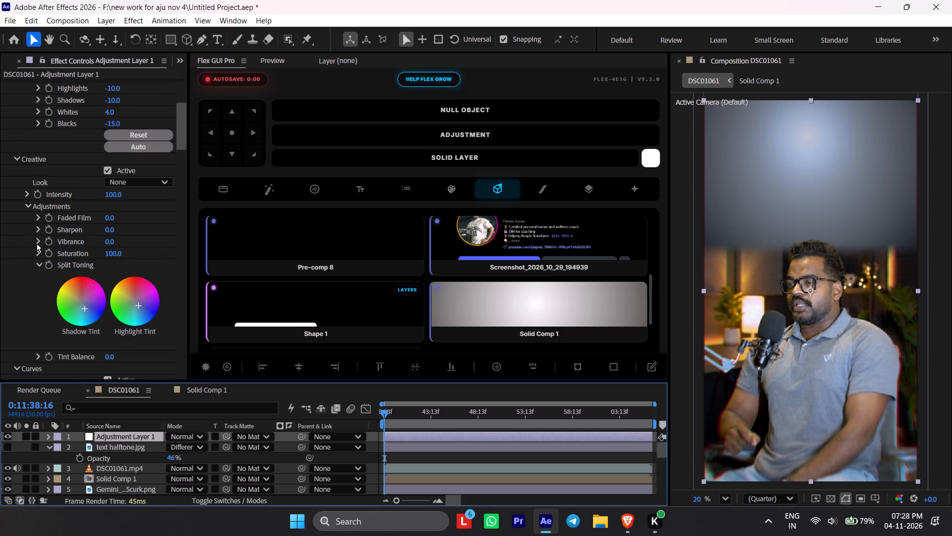
right_click(68, 252)
left_click(66, 260)
right_click(66, 263)
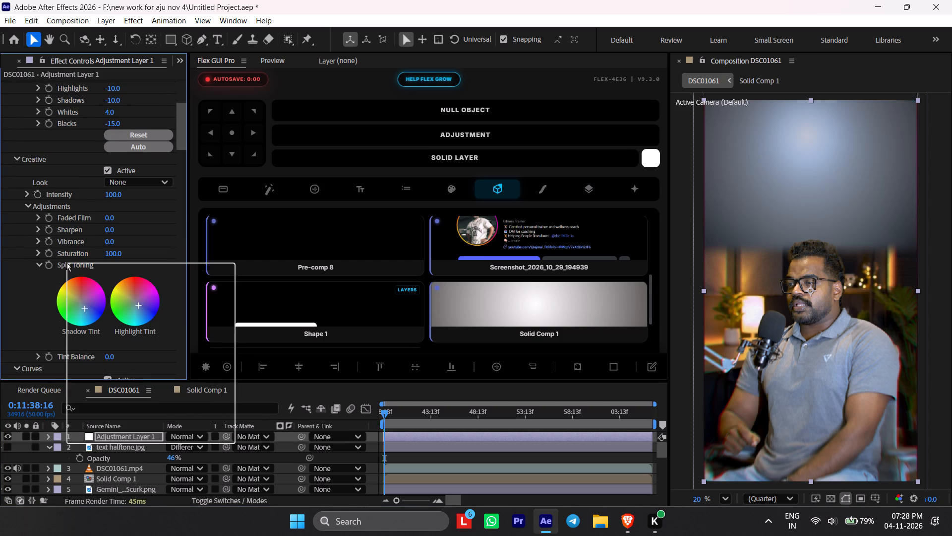
left_click(102, 365)
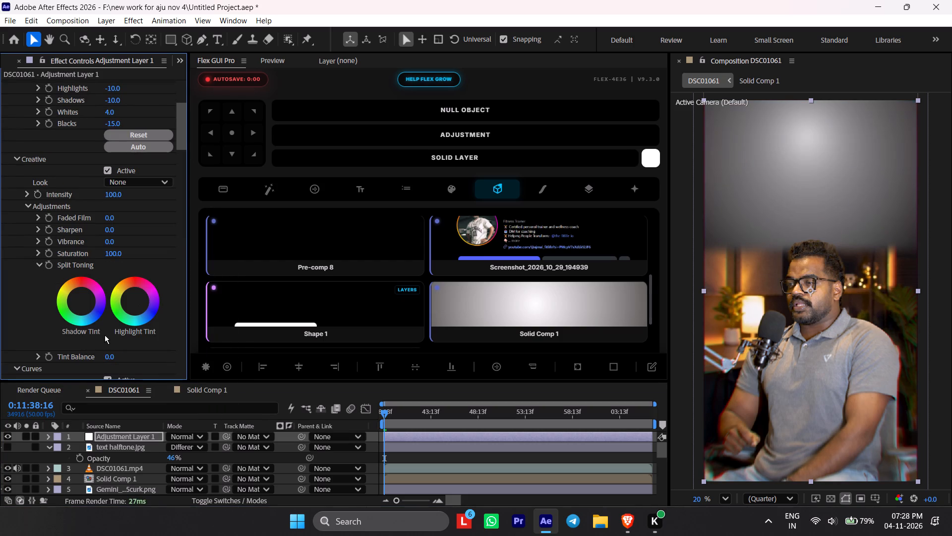
Toggle the Lumetri Color effect and Adjustment Layer 1's visibility to compare the footage with and without the revised grade.
scroll(104, 335, "up", 5)
scroll(38, 293, "down", 2)
scroll(16, 307, "up", 5)
scroll(22, 218, "up", 2)
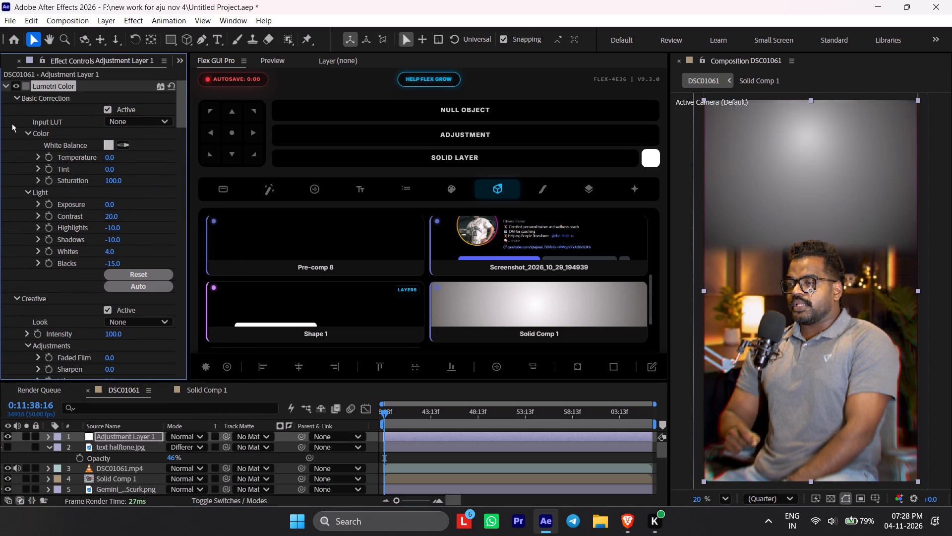
left_click(14, 81)
left_click(14, 81)
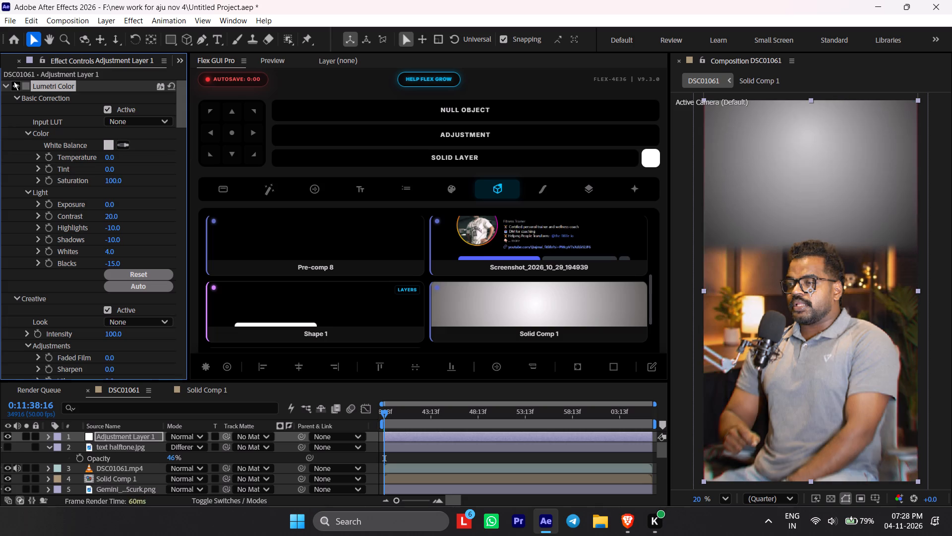
left_click(14, 81)
left_click(14, 81)
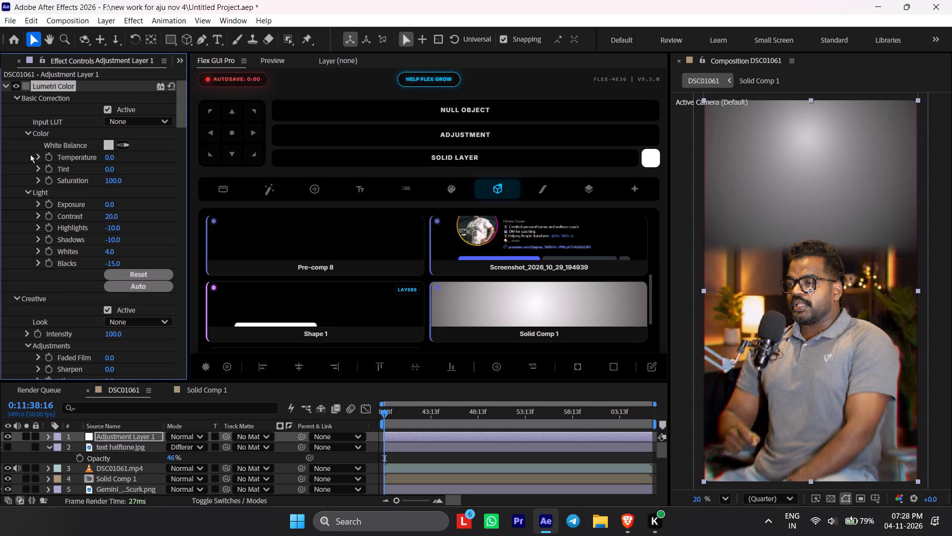
left_click(8, 436)
left_click(8, 436)
Compare the composite with and without text halftone.jpg, leaving both that layer and Adjustment Layer 1 hidden.
left_click(8, 453)
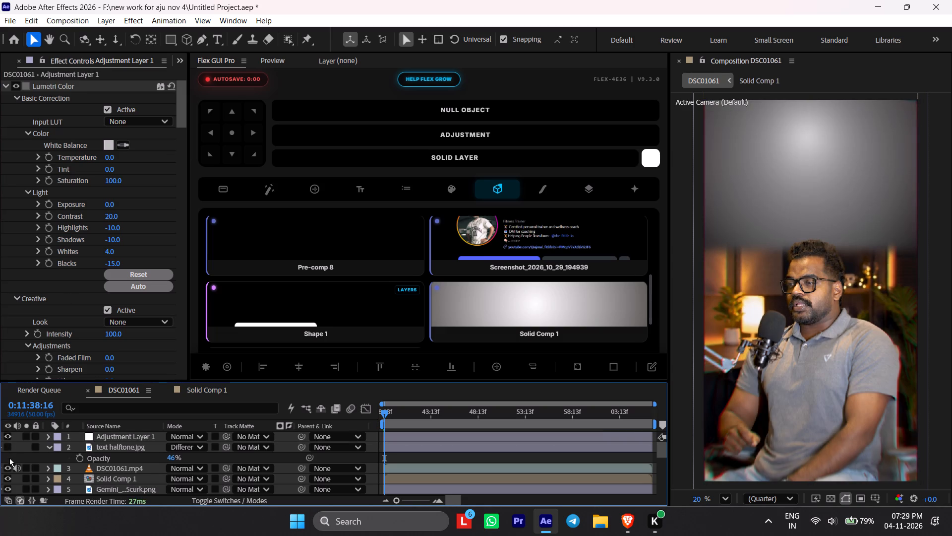
left_click(7, 450)
double_click(7, 450)
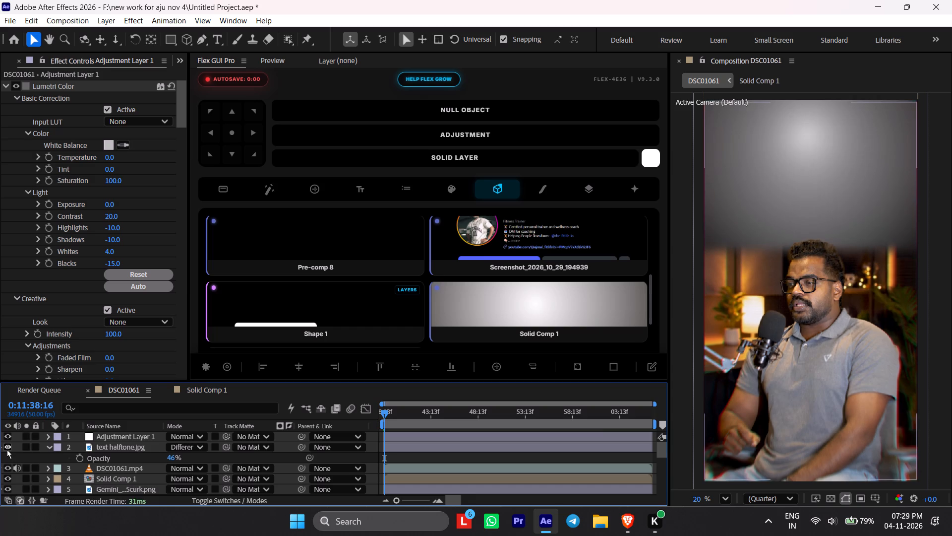
left_click(7, 450)
left_click(7, 450)
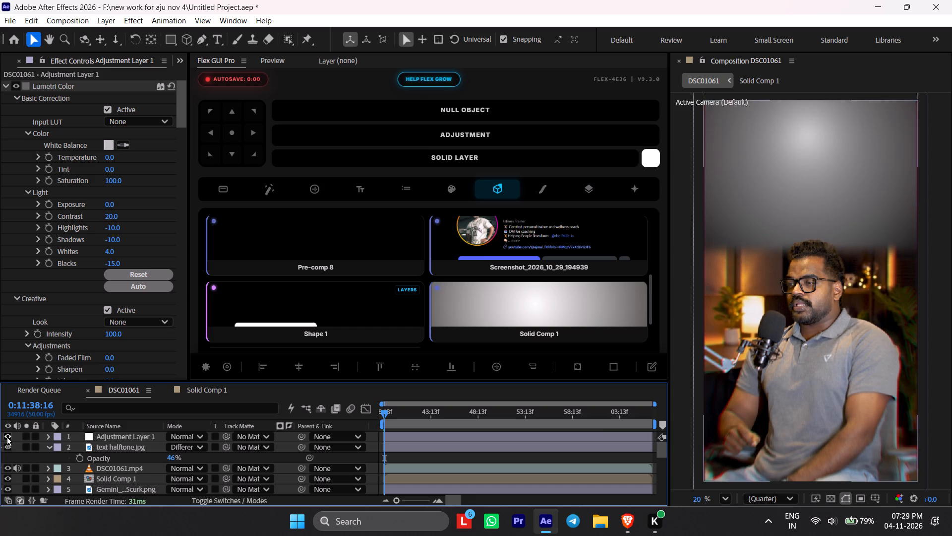
left_click(7, 437)
left_click(7, 448)
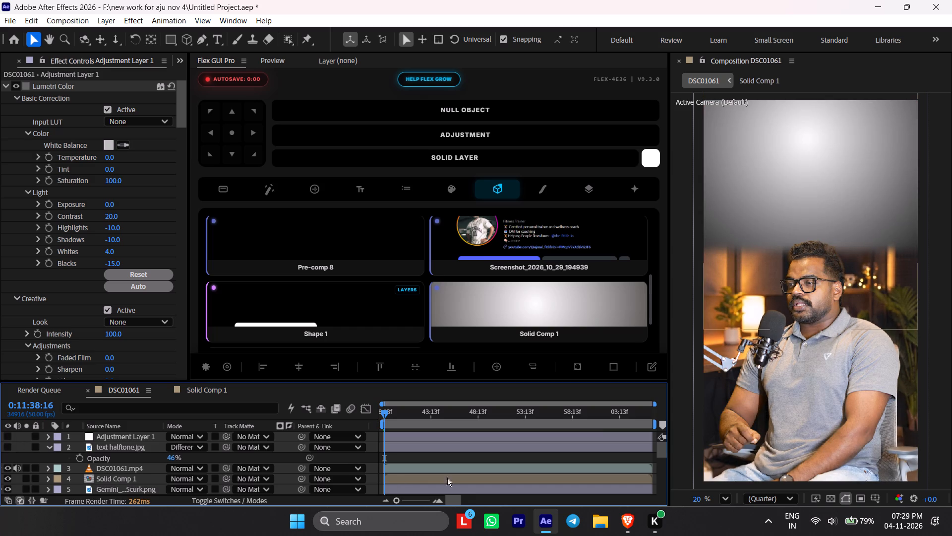
Add a Position keyframe at 1080, 390 to Solid Comp 1 and move it about two seconds past the layer's start.
left_click(408, 489)
left_click(414, 472)
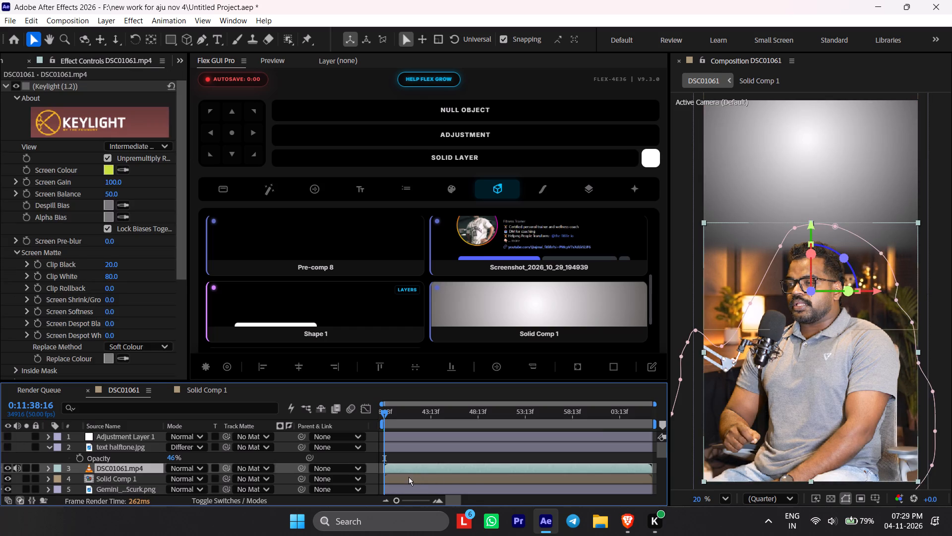
left_click(409, 477)
key("p")
scroll(419, 479, "down", 2)
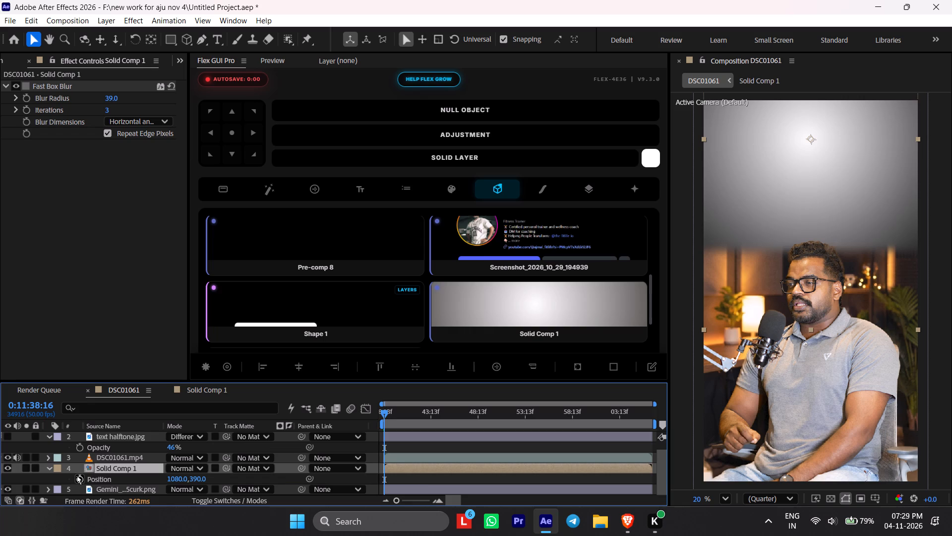
left_click(81, 477)
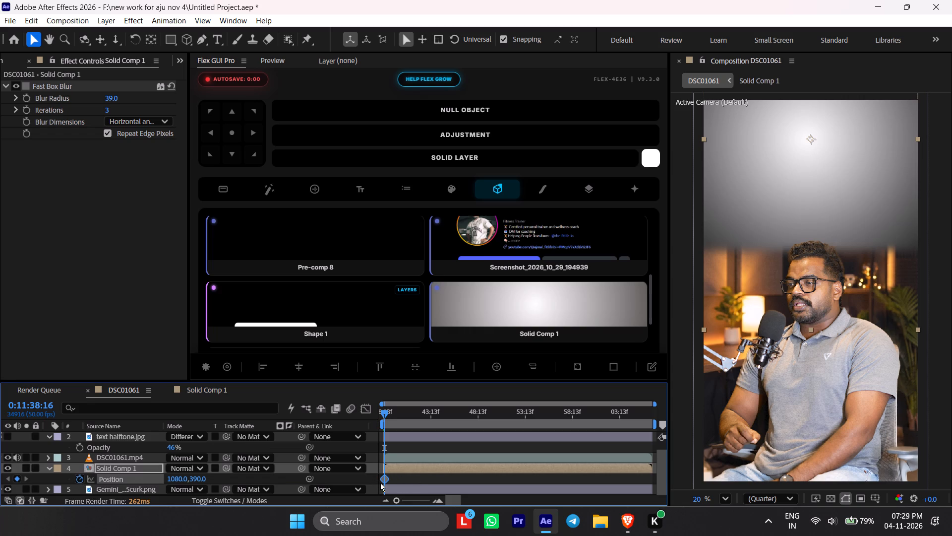
left_click_drag(386, 482, 405, 489)
Keyframe Solid Comp 1's starting Position at 1080, -1252 at 0:11:38:16, so the glow begins above the frame.
left_click_drag(198, 482, 0, 464)
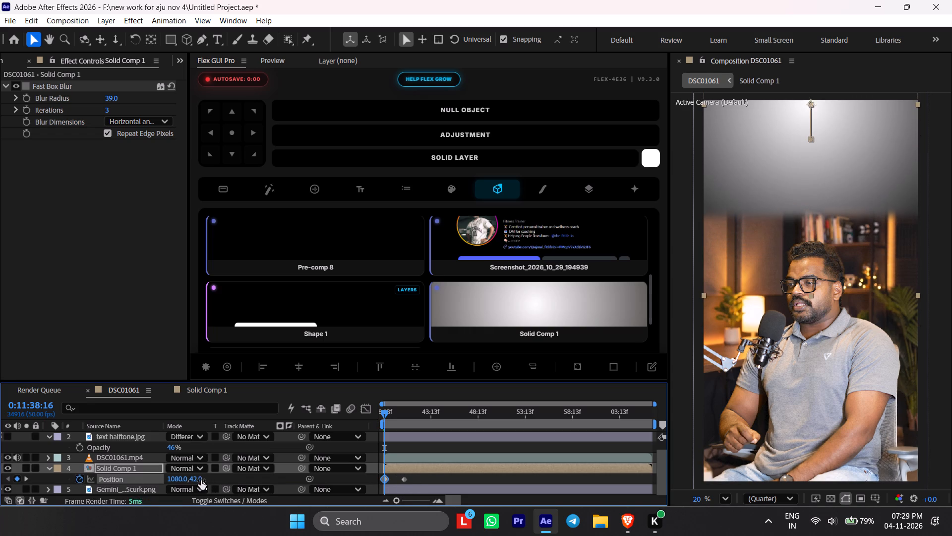
left_click_drag(201, 480, 0, 493)
left_click_drag(206, 480, 0, 479)
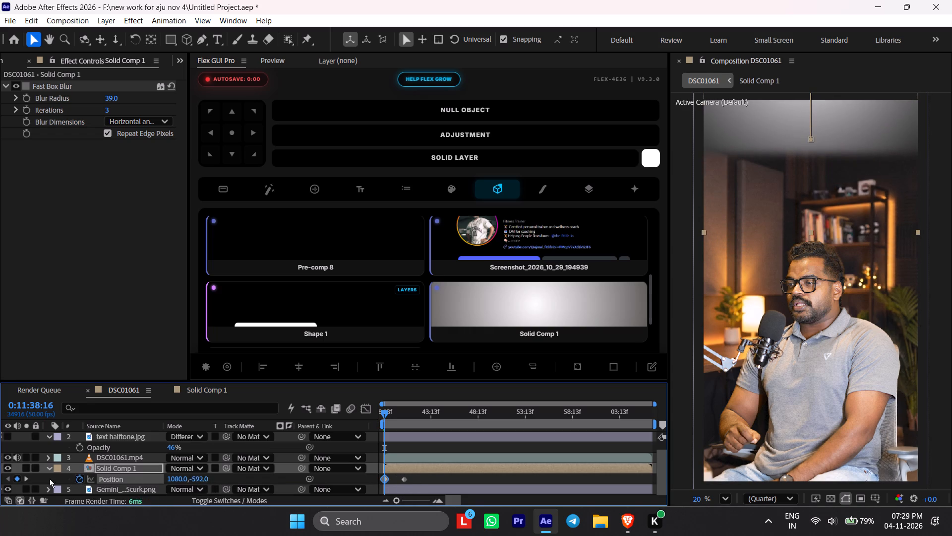
left_click_drag(202, 482, 0, 478)
left_click_drag(205, 481, 165, 481)
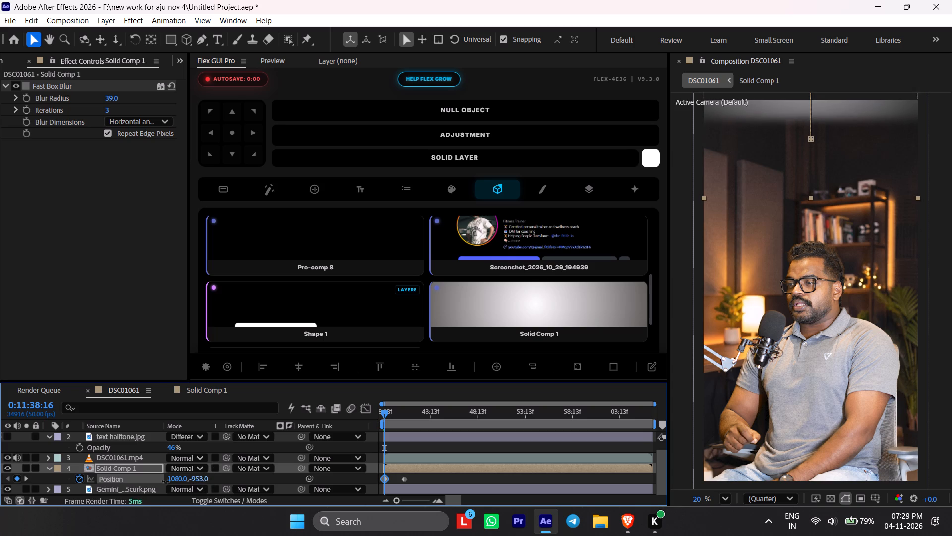
left_click_drag(165, 481, 0, 483)
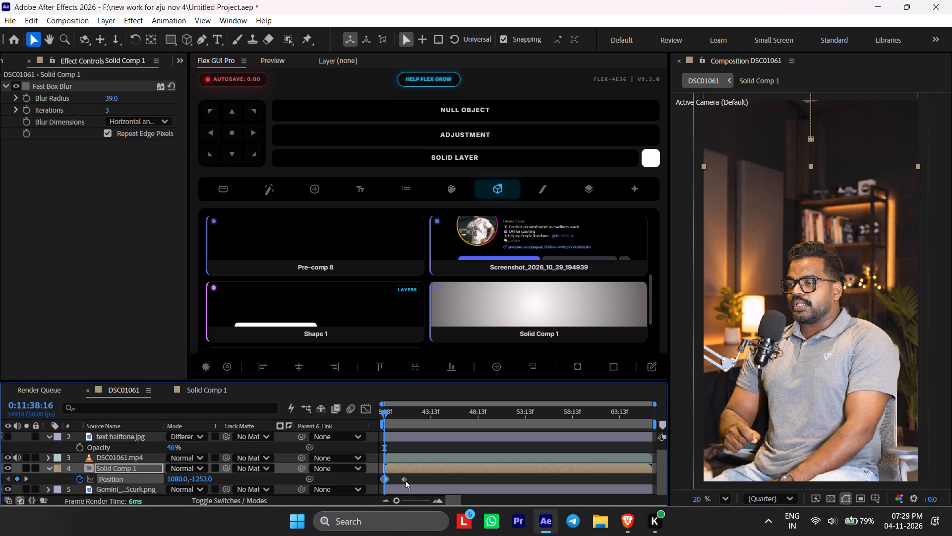
Move Solid Comp 1's ending Position keyframe to about one second after the start and preview the slide-in animation.
left_click_drag(405, 480, 393, 501)
key("space")
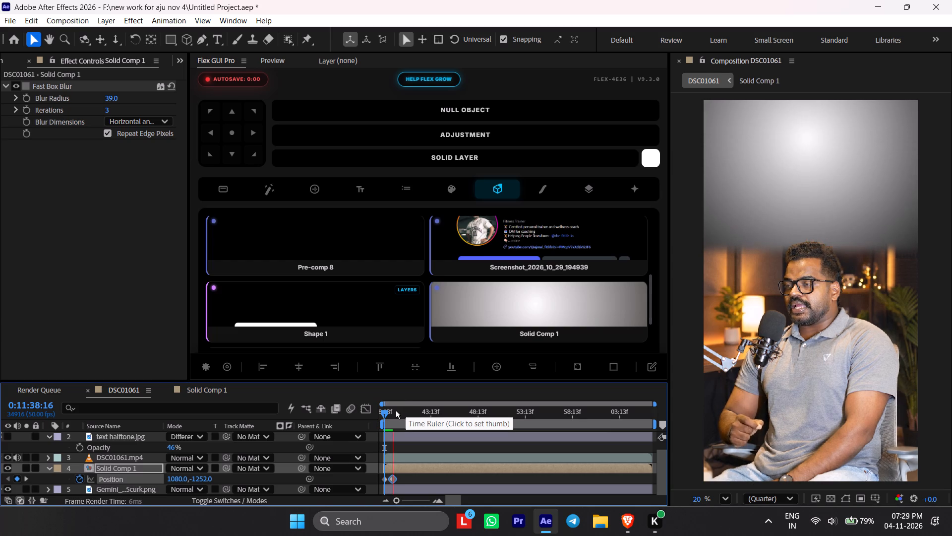
left_click_drag(394, 410, 378, 416)
key("space")
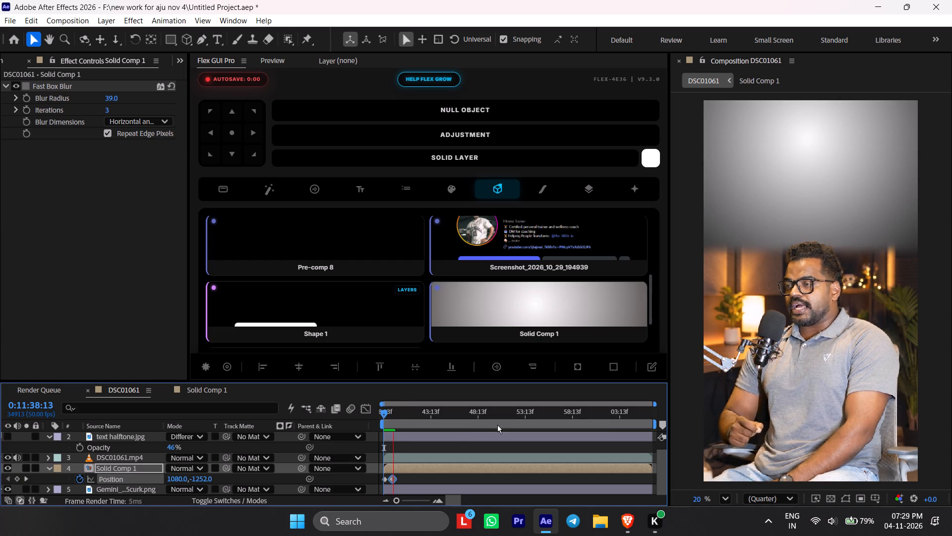
key("space")
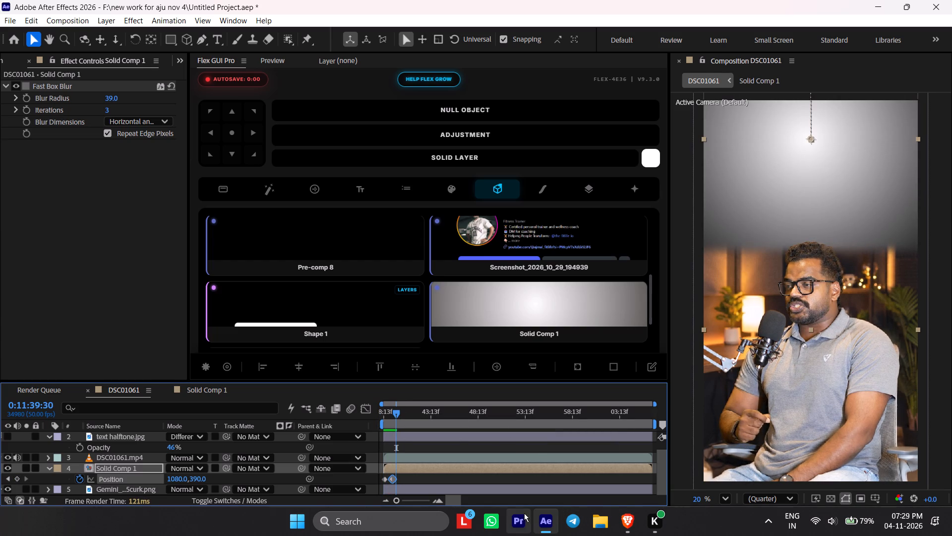
Save the project, scrub the DSC01061 composition to its end and back to 0:11:38:13, deselect the layer and save again.
key("ctrl+s")
left_click_drag(507, 407, 664, 426)
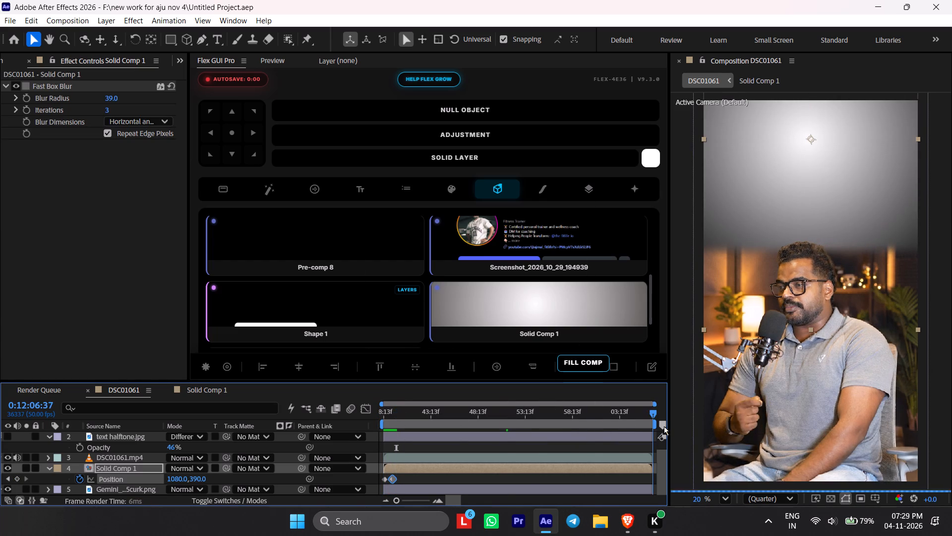
left_click_drag(664, 426, 350, 440)
left_click_drag(951, 0, 740, 302)
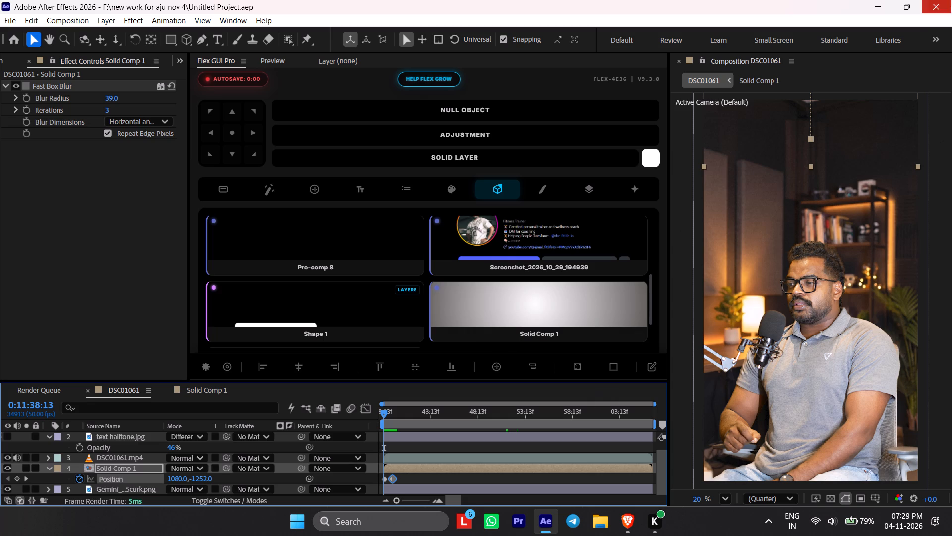
left_click(483, 484)
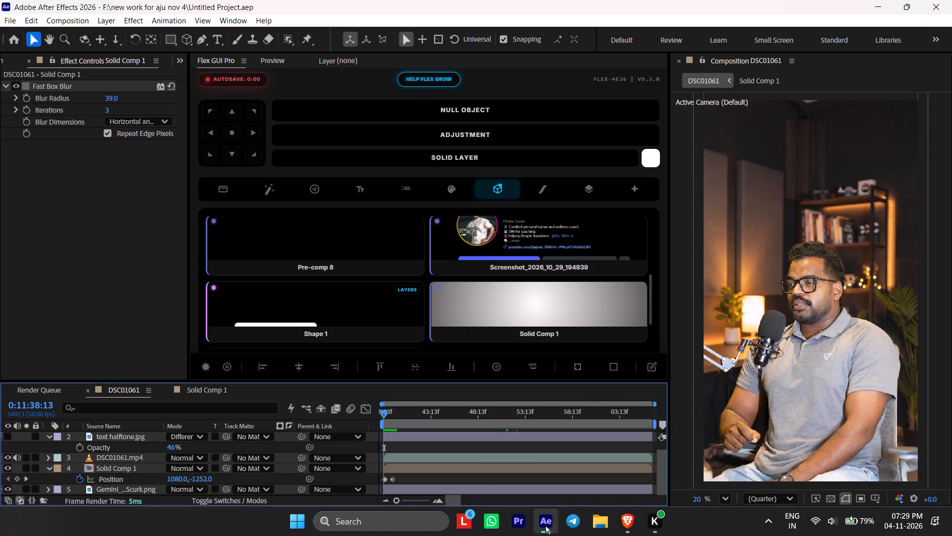
key("ctrl+s")
Purge all memory and disk cache.
left_click(29, 28)
left_click(53, 23)
left_click(25, 26)
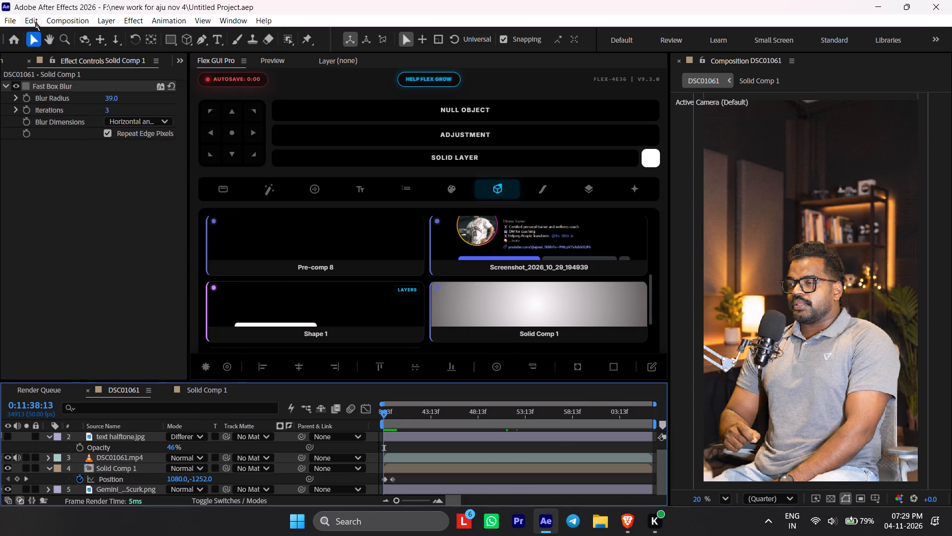
left_click(35, 22)
left_click(94, 348)
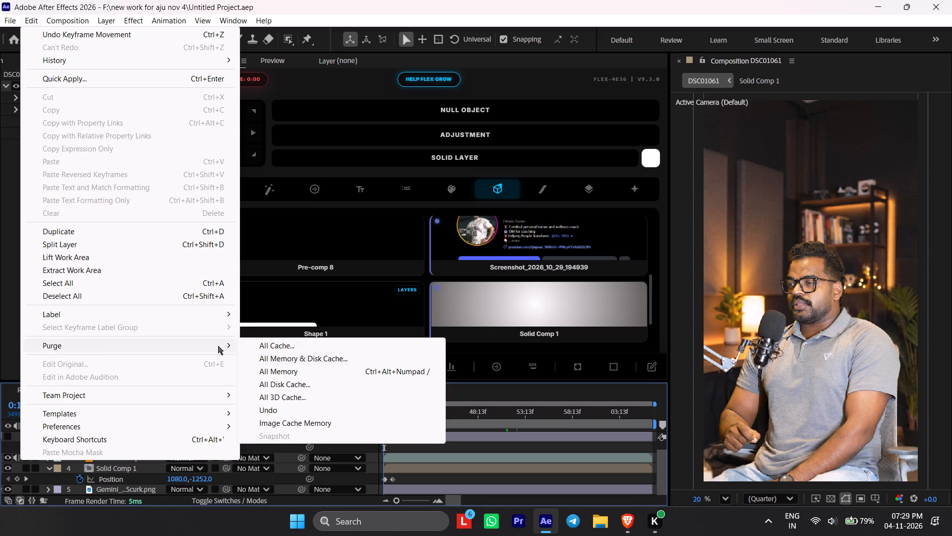
left_click(262, 358)
left_click(580, 284)
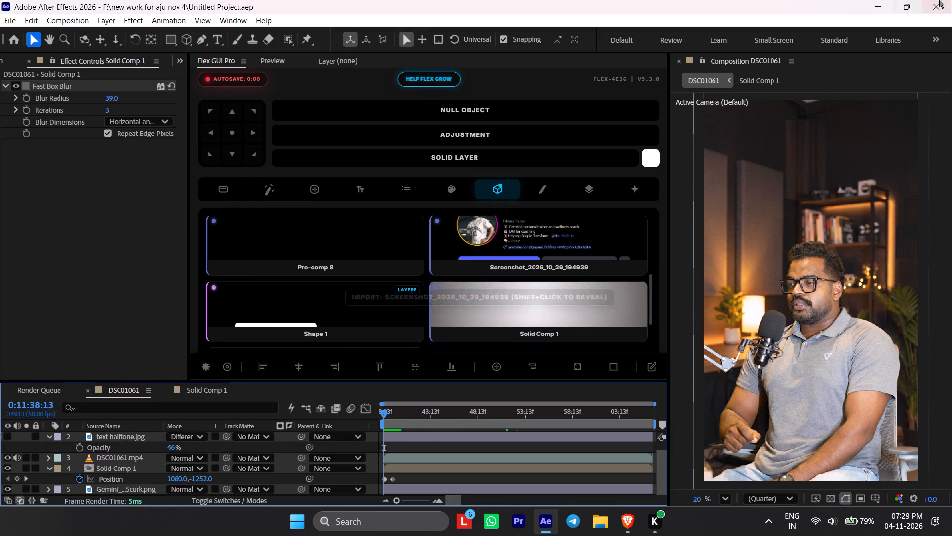
Close After Effects and switch to Premiere Pro.
left_click(951, 0)
left_click(523, 515)
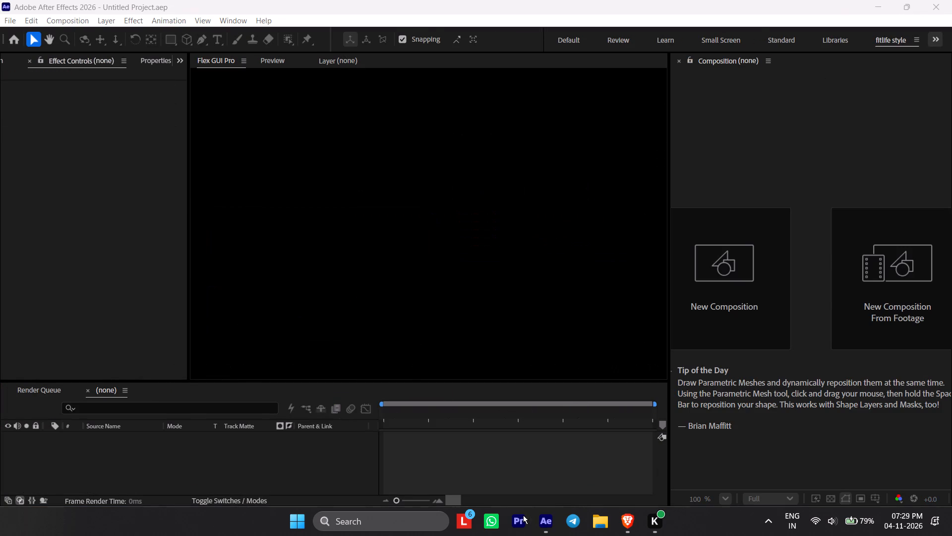